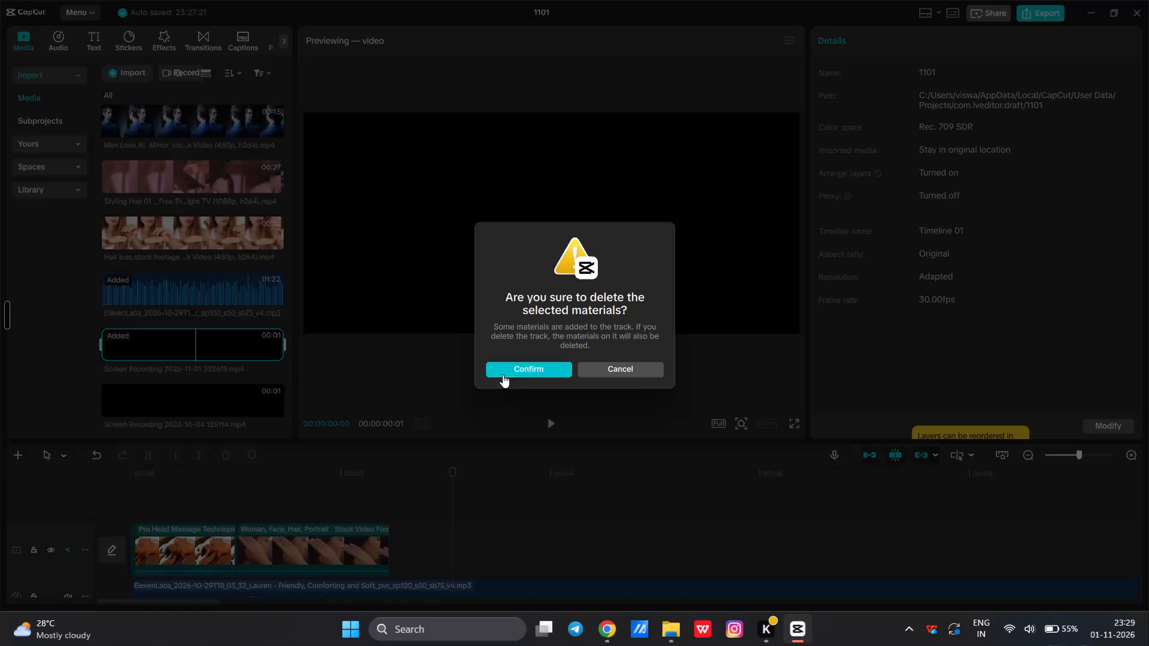
pyautogui.click(520, 368)
pyautogui.click(199, 399)
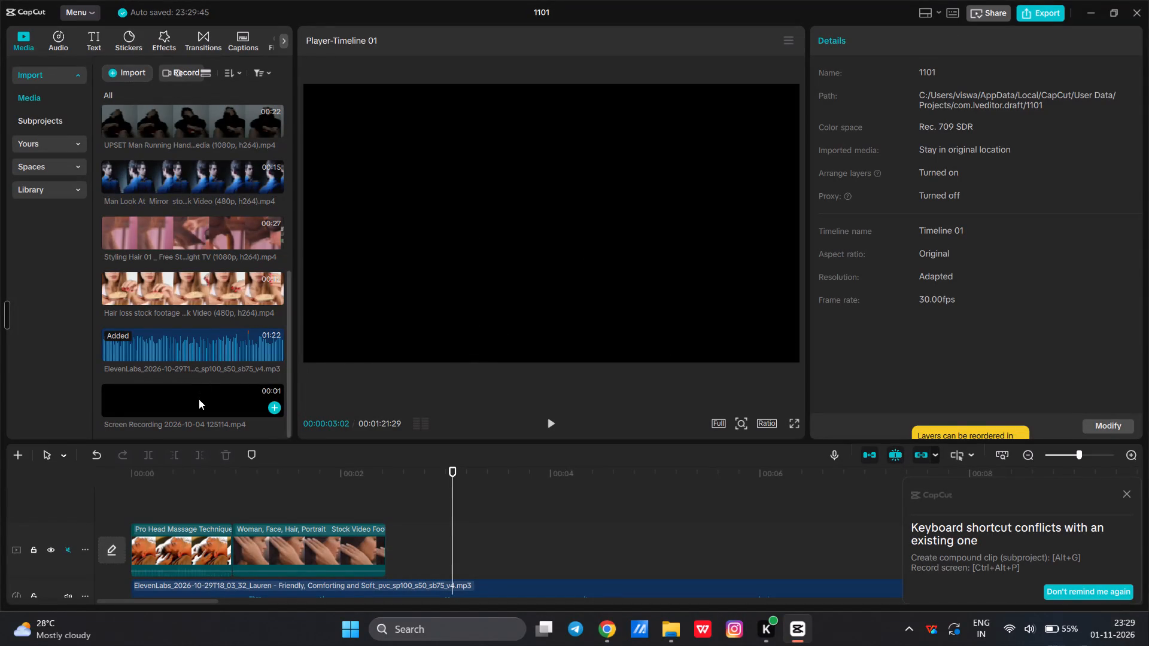
pyautogui.press('Delete')
pyautogui.scroll(-7, 223, 321)
pyautogui.scroll(-2, 0, 505)
pyautogui.scroll(-4, 248, 334)
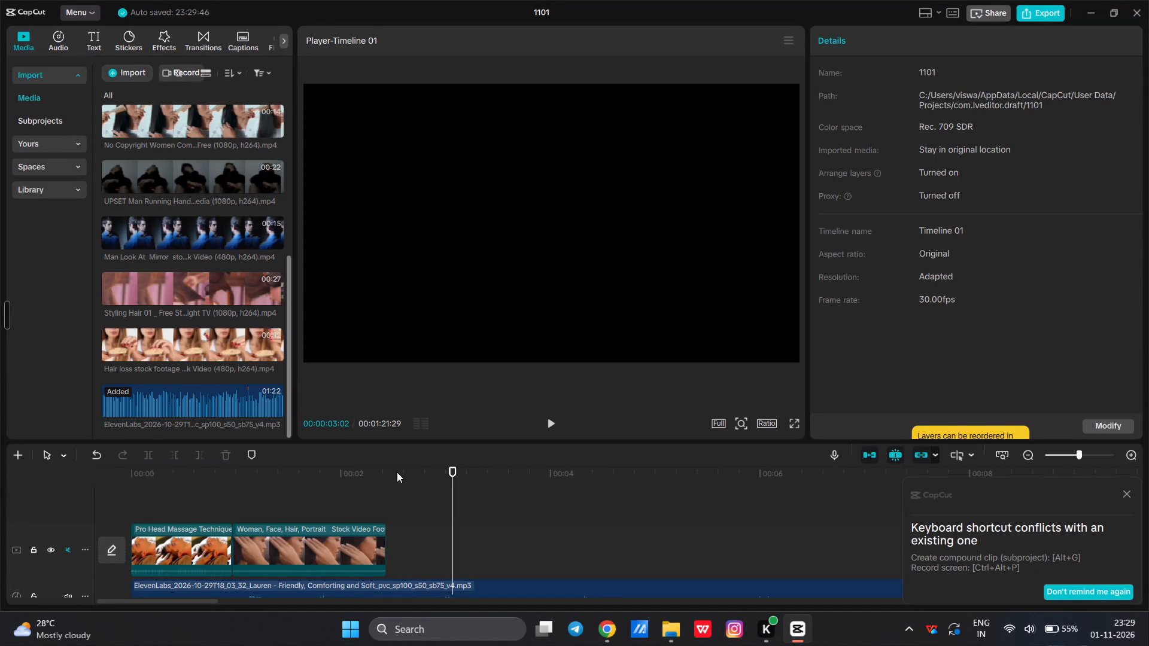
# Preview the timeline from the start and place the playhead at the end of the last video clip.
pyautogui.moveTo(410, 472); pyautogui.dragTo(389, 480)
pyautogui.click(141, 477)
pyautogui.moveTo(138, 475); pyautogui.dragTo(126, 473)
pyautogui.press('space')
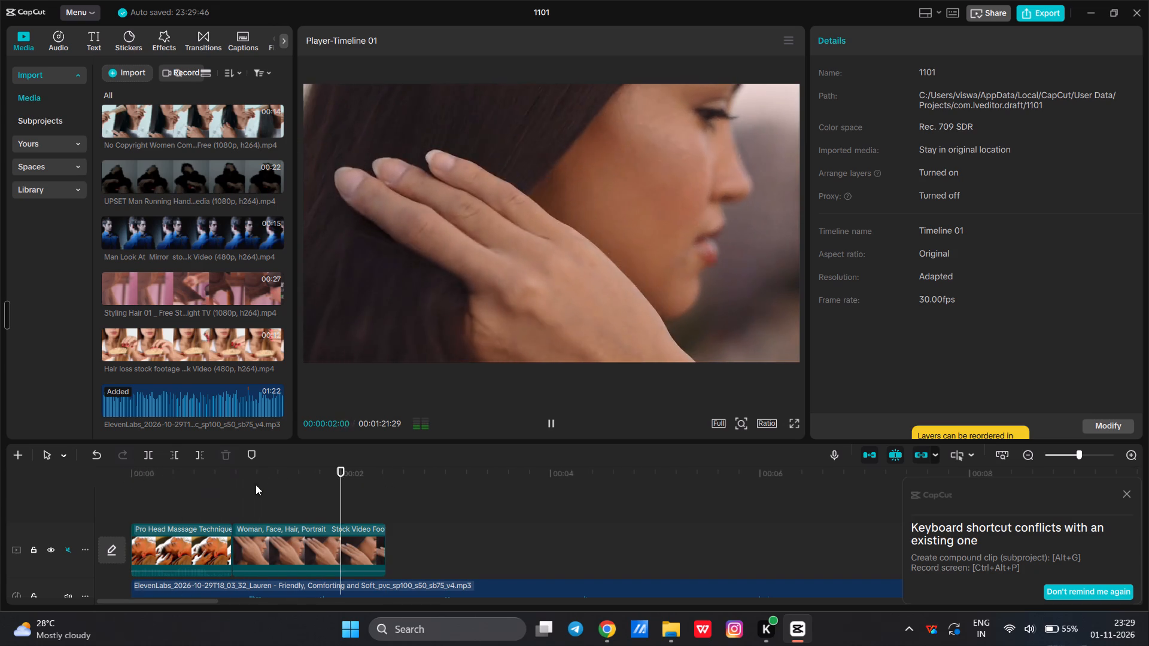
pyautogui.press('space')
pyautogui.click(392, 469)
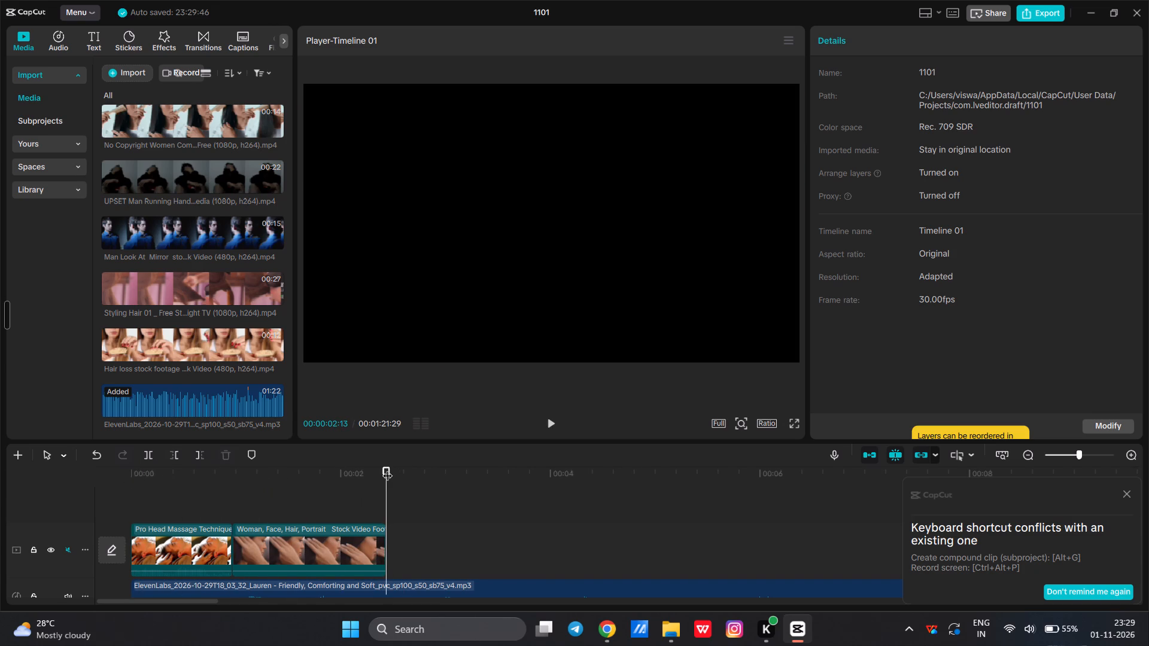
pyautogui.click(127, 71)
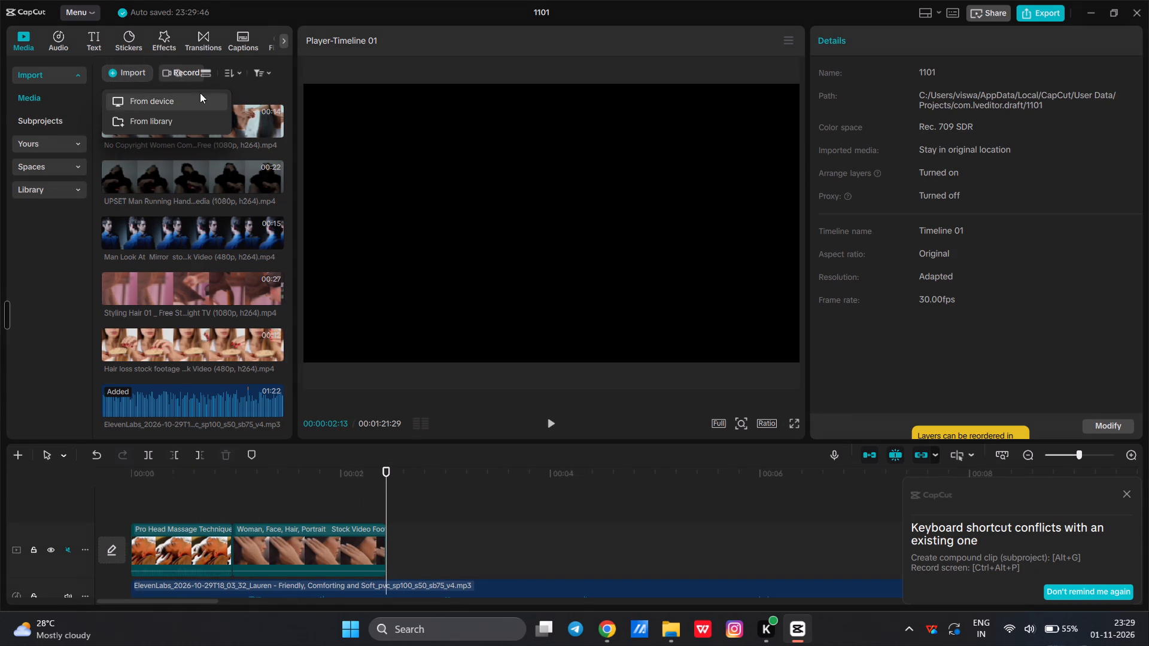
pyautogui.click(149, 102)
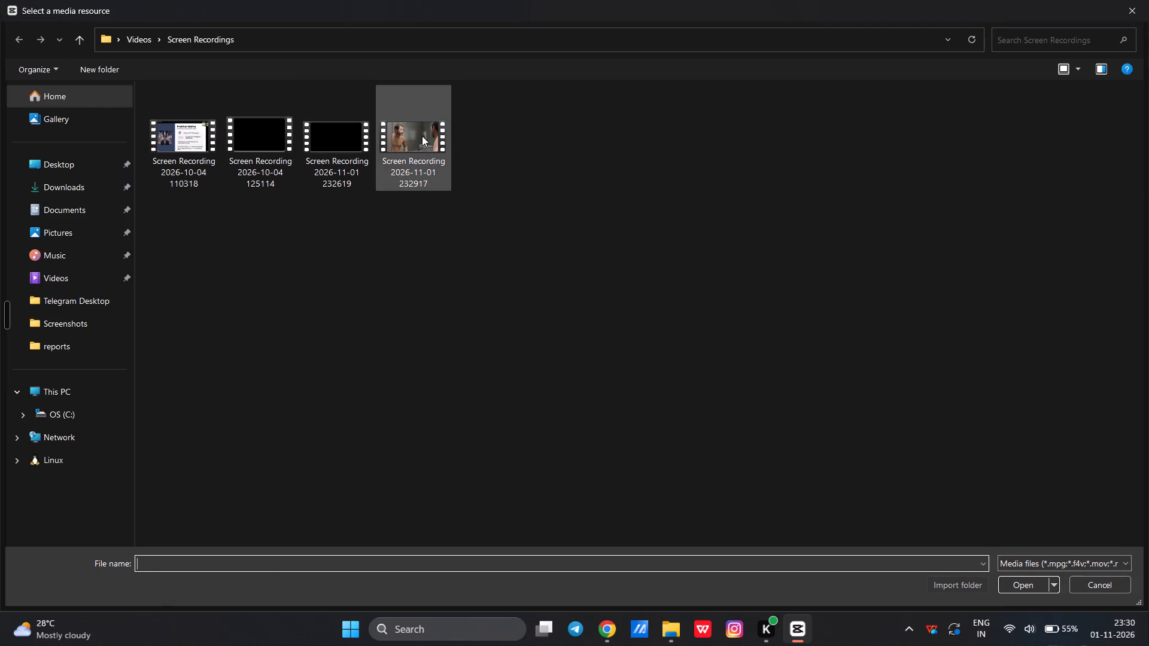
pyautogui.click(422, 136)
pyautogui.click(1032, 586)
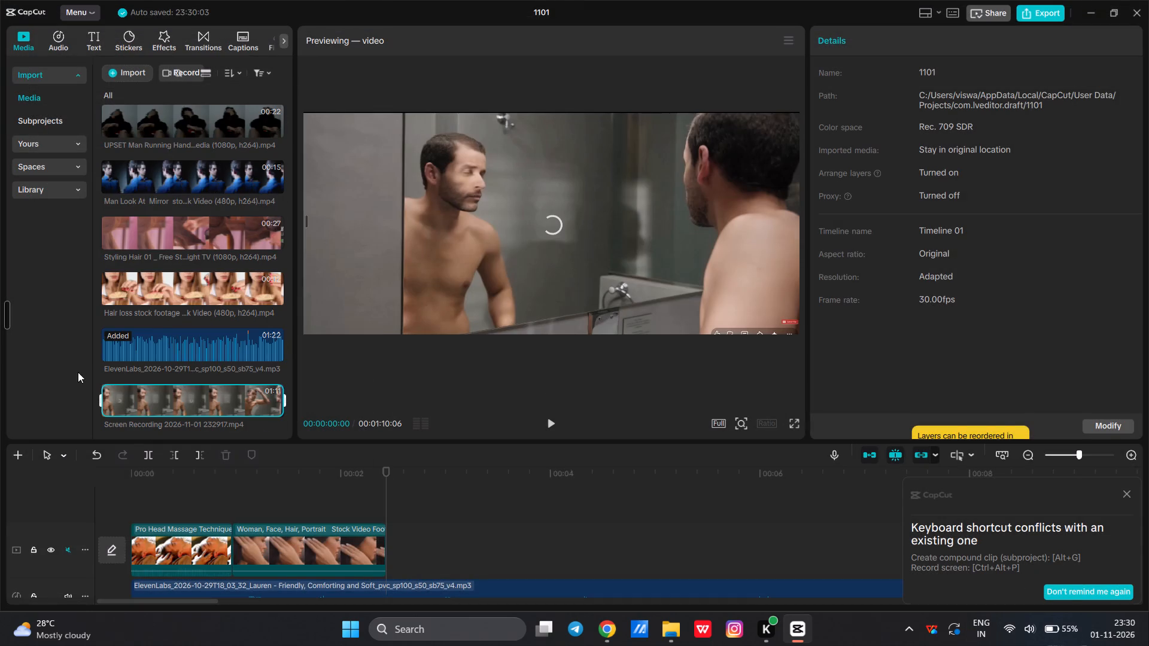
# Mark the range from about 0:48 to 0:57 of the imported screen recording and add it to the timeline.
pyautogui.moveTo(101, 395); pyautogui.dragTo(229, 413)
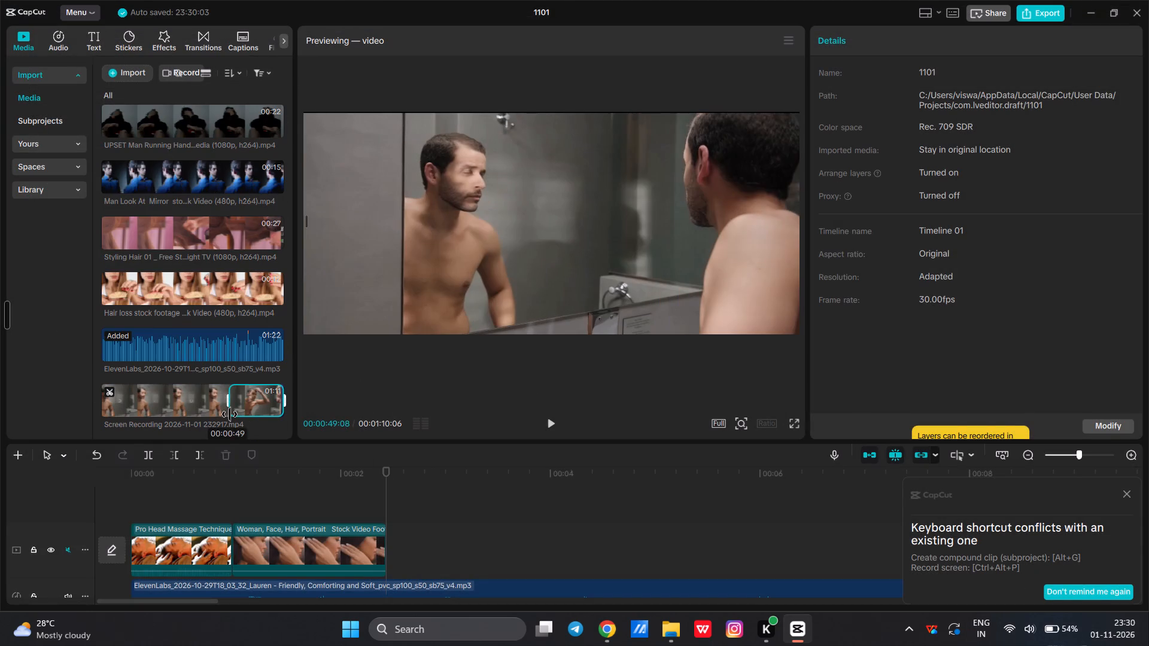
pyautogui.moveTo(229, 413); pyautogui.dragTo(223, 411)
pyautogui.press('space')
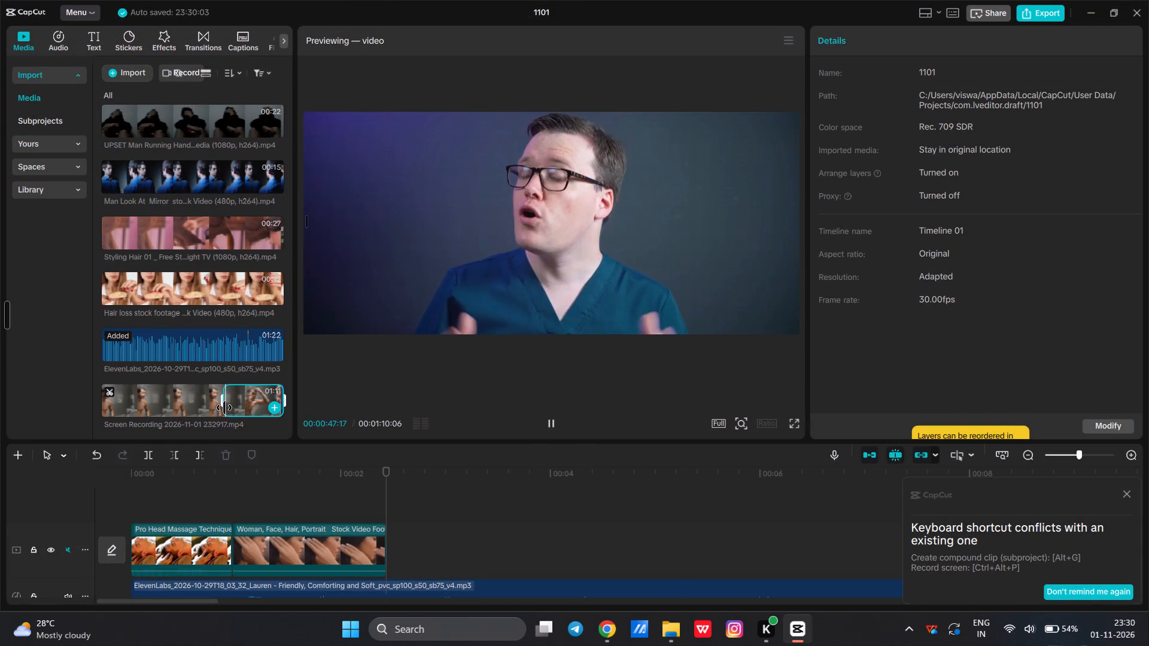
pyautogui.moveTo(223, 407); pyautogui.dragTo(230, 407)
pyautogui.press('space')
pyautogui.click(231, 406)
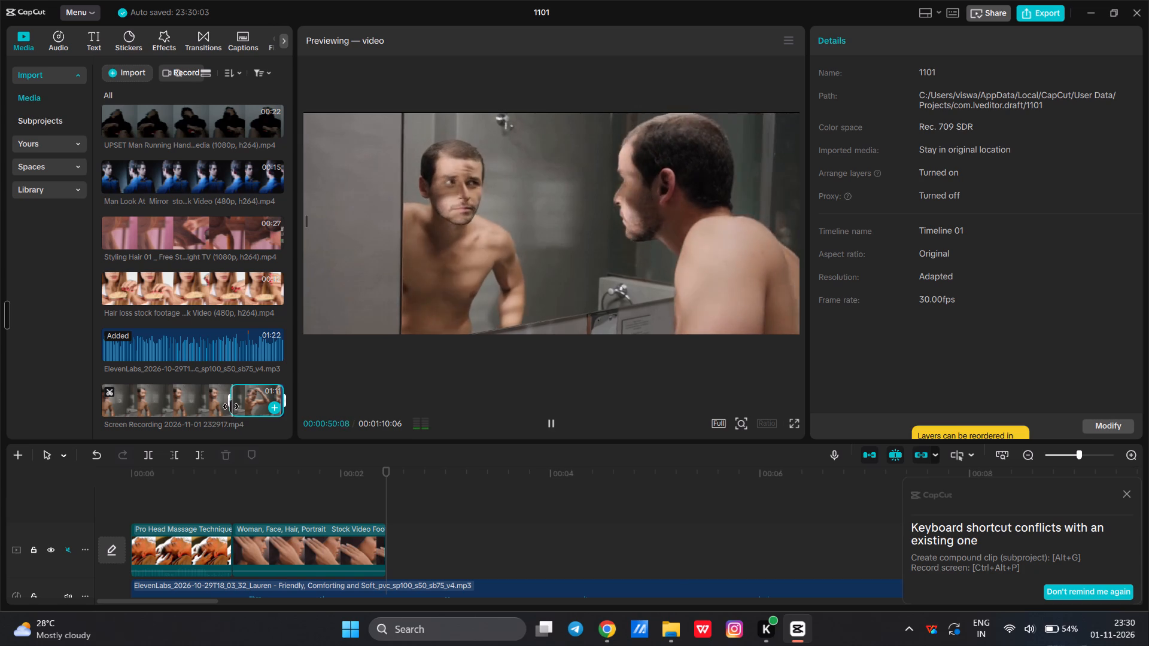
pyautogui.press('space')
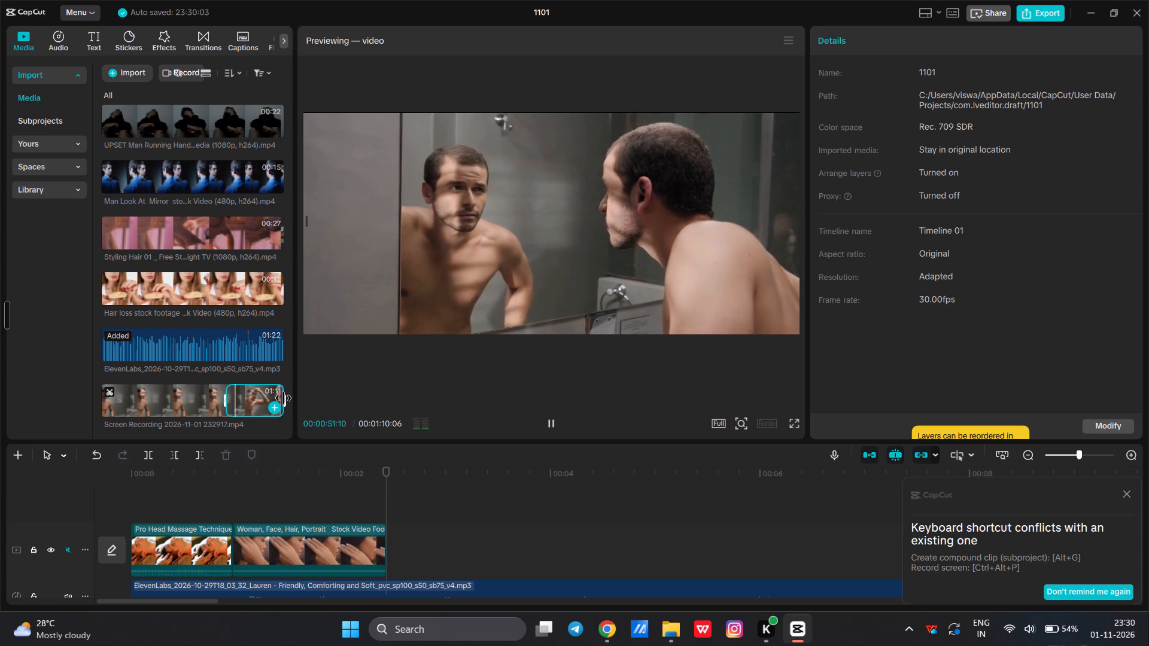
pyautogui.moveTo(282, 397); pyautogui.dragTo(248, 395)
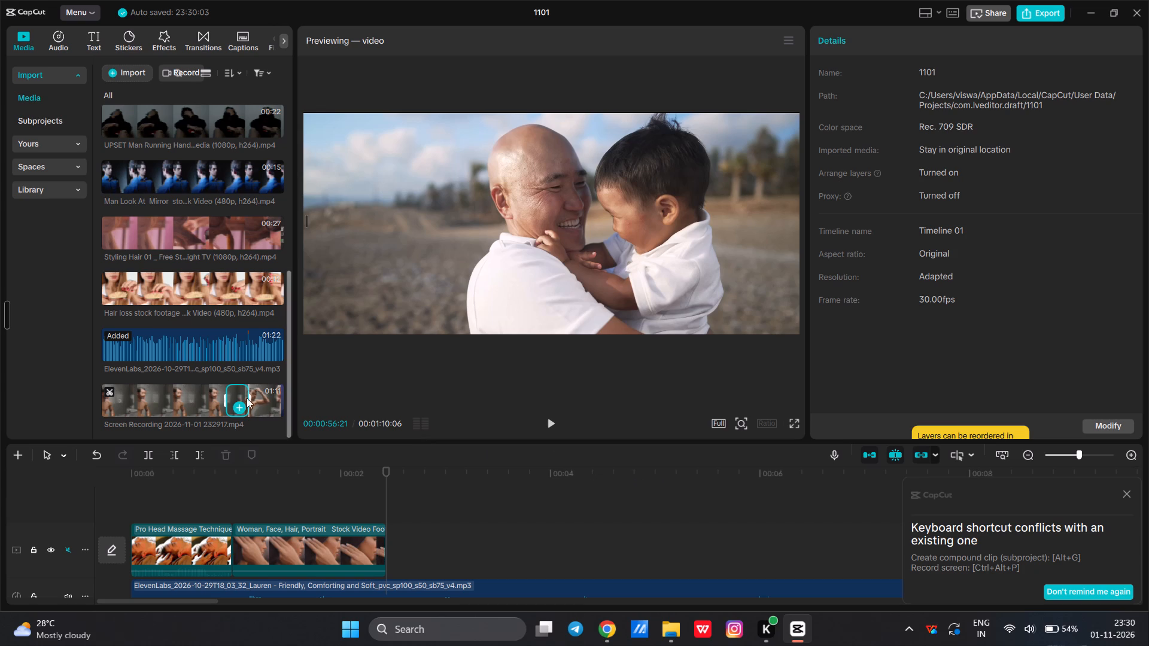
pyautogui.click(242, 405)
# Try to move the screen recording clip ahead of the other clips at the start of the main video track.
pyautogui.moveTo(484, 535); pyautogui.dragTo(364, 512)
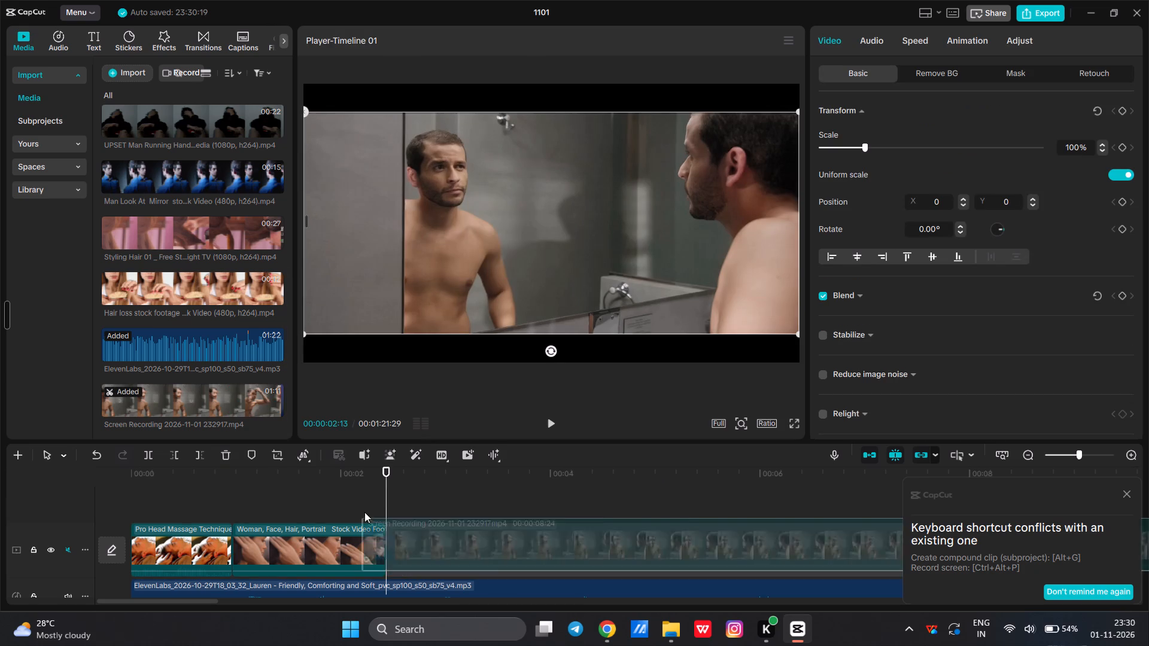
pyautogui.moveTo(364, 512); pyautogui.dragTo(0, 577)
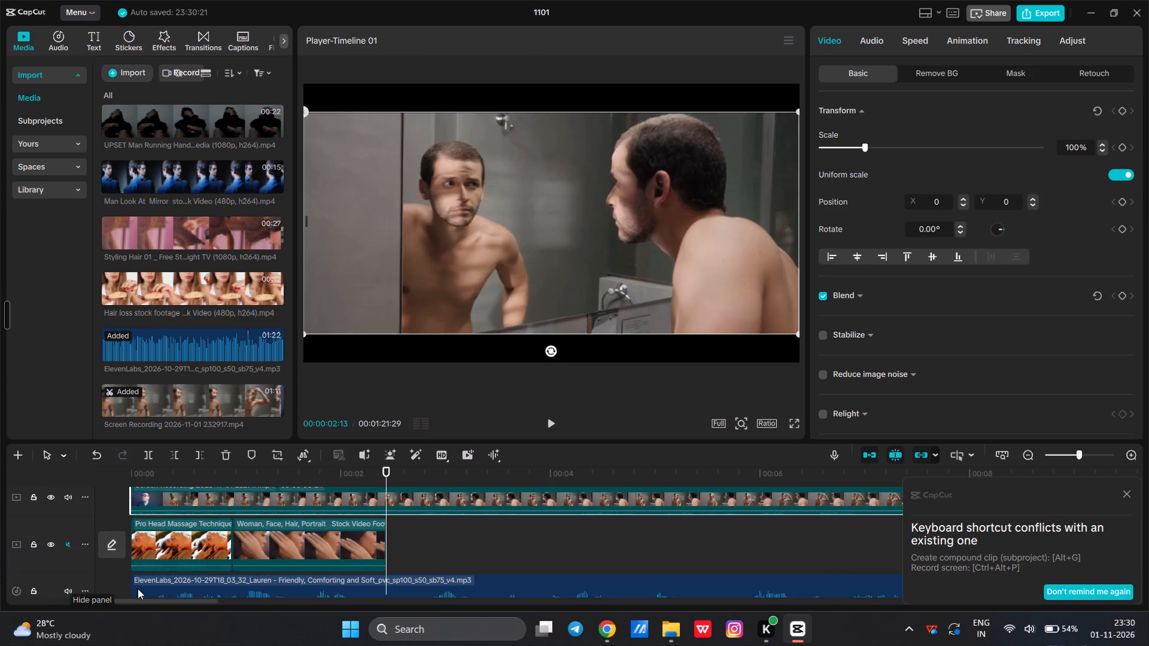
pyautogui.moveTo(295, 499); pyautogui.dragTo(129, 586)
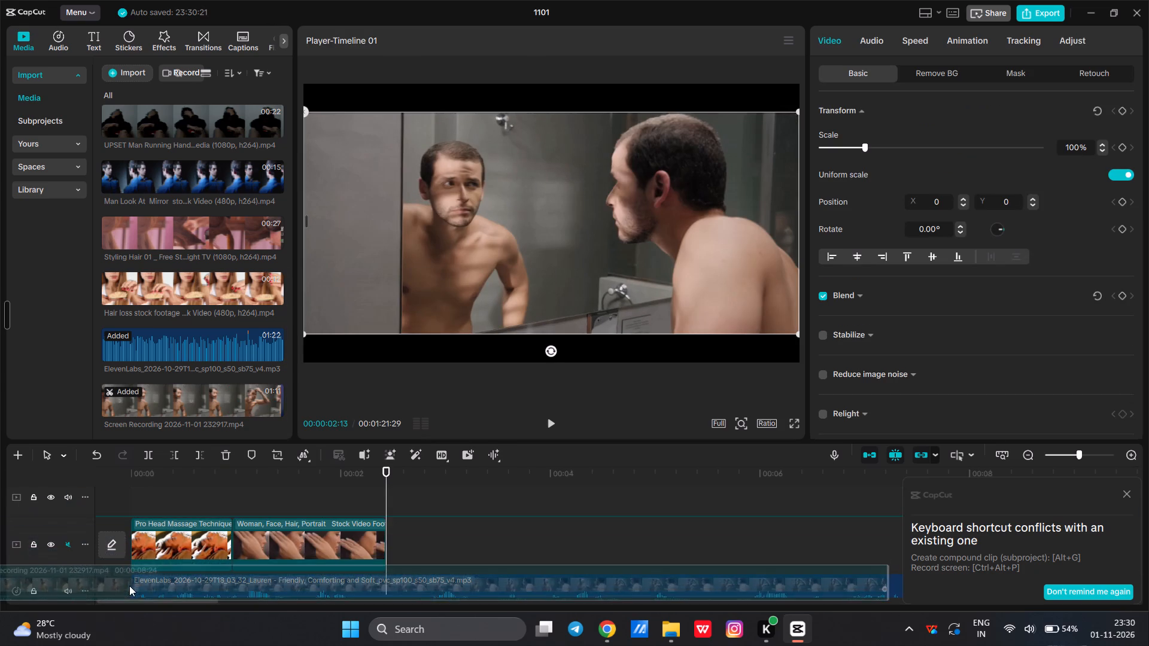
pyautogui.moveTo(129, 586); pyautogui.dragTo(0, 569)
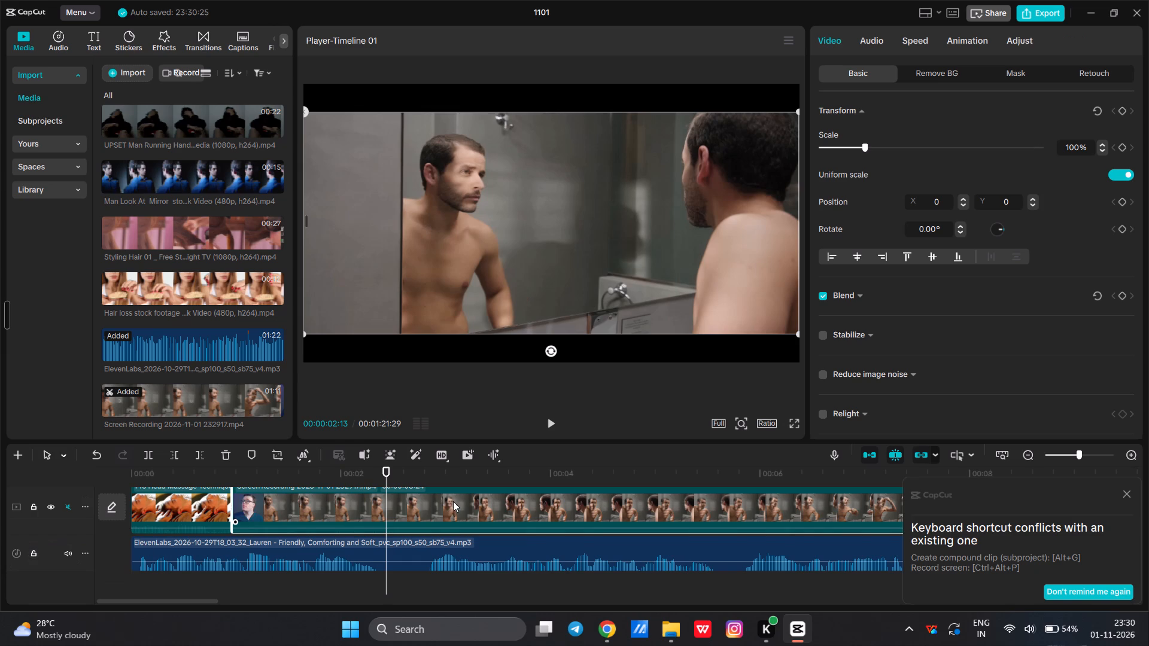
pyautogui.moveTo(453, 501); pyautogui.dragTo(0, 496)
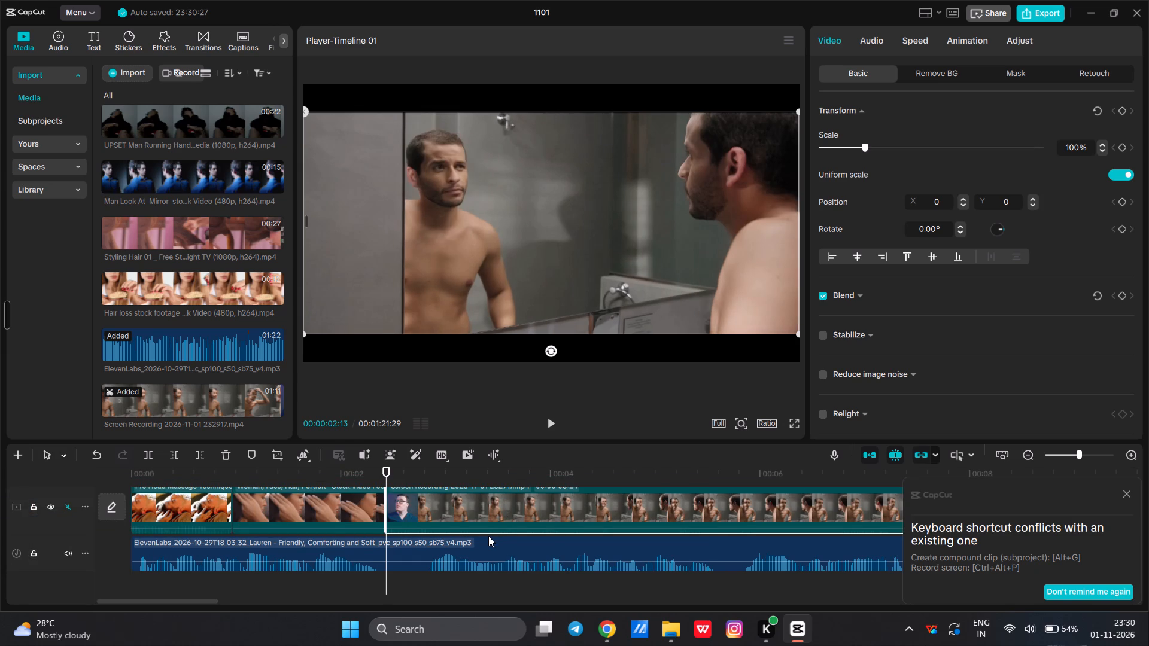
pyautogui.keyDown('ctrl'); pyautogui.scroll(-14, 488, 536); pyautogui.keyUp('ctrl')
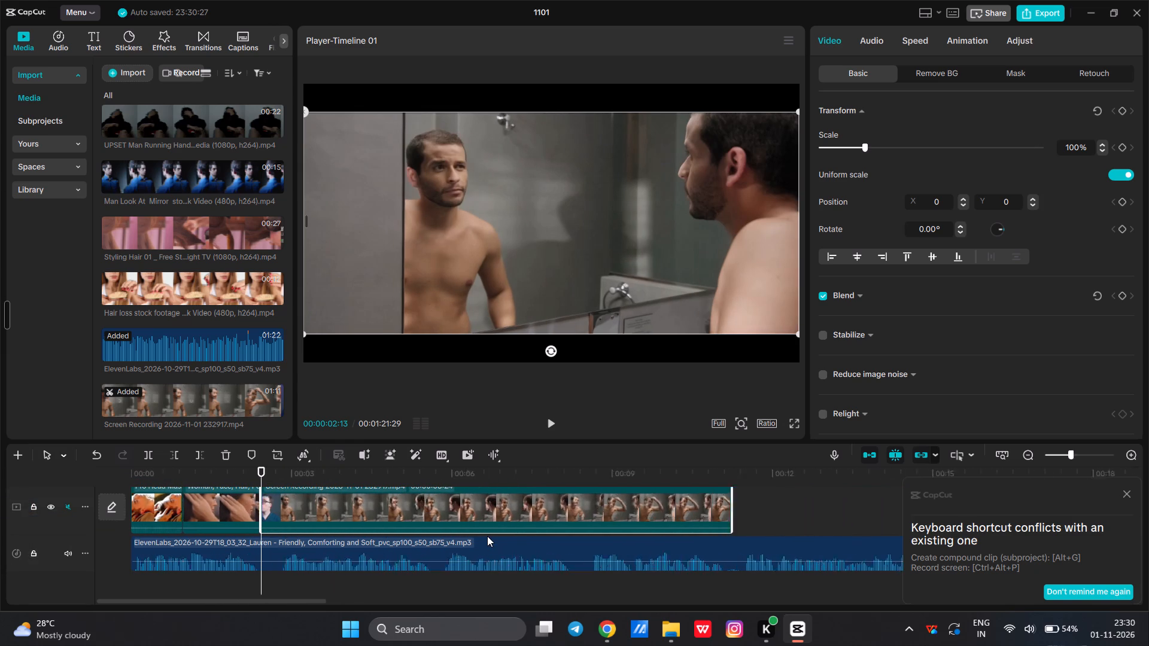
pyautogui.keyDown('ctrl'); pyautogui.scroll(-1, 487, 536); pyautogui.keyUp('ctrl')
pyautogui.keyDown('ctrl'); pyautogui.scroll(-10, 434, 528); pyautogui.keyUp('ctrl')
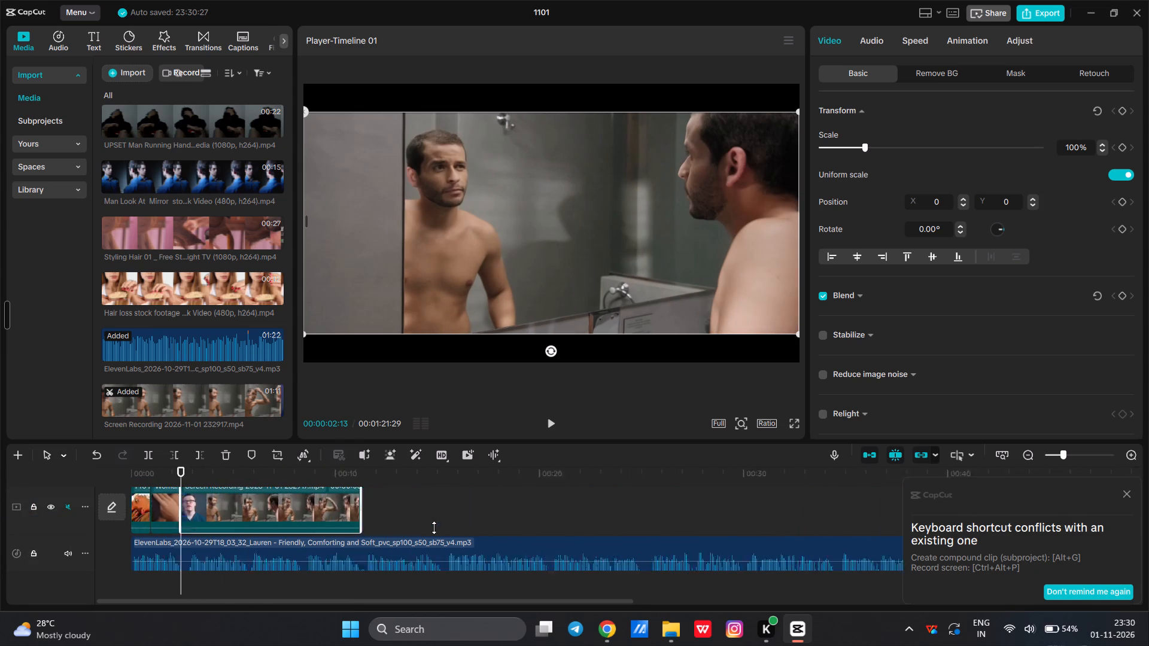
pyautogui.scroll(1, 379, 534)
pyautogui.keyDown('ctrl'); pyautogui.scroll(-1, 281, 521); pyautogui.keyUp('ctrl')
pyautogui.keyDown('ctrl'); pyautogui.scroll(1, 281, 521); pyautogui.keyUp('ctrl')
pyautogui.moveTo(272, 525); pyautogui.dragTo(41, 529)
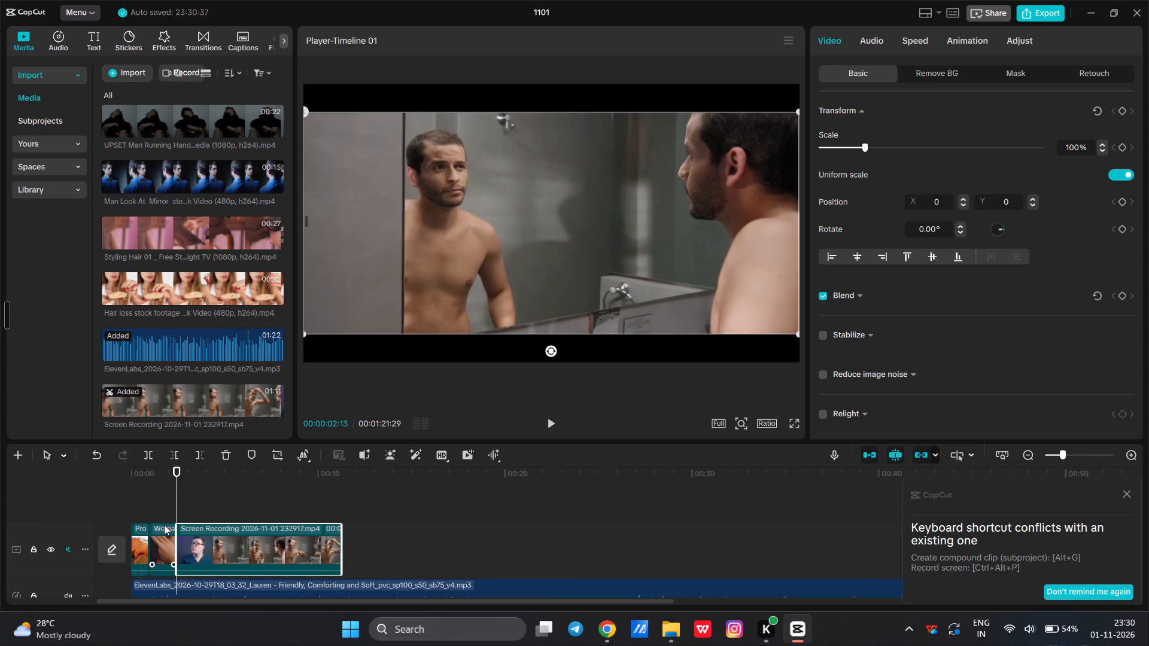
# Rearrange the video track so the screen recording comes first, followed by the Pro Head Massage clip and the Woman clip.
pyautogui.moveTo(160, 527); pyautogui.dragTo(391, 533)
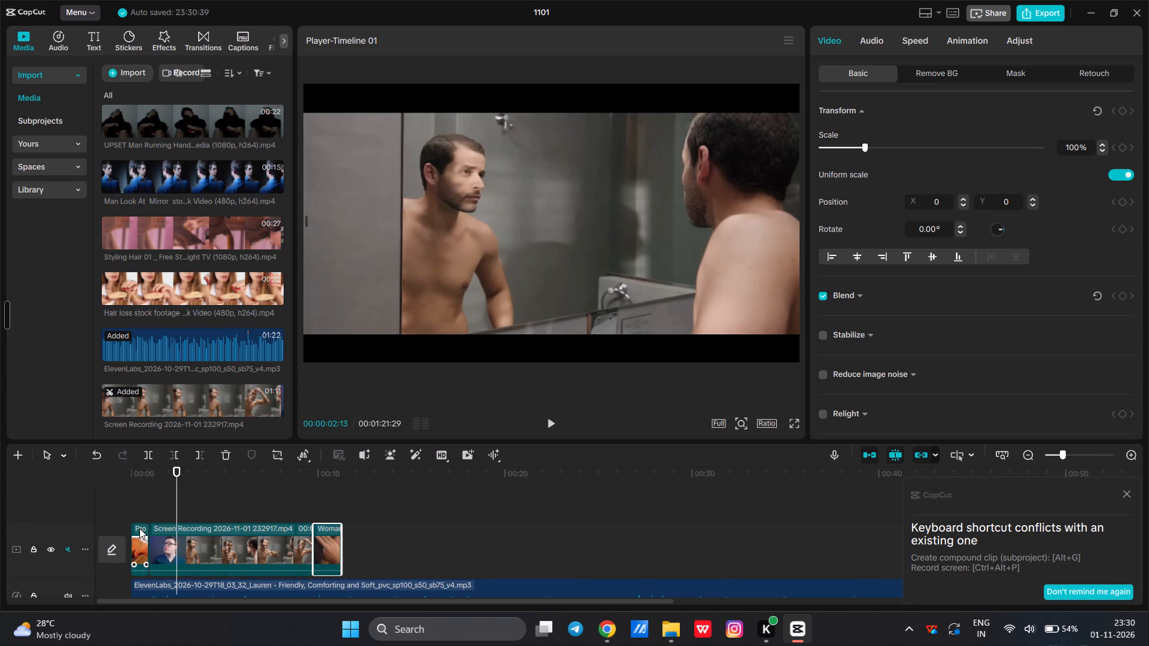
pyautogui.moveTo(138, 530); pyautogui.dragTo(375, 532)
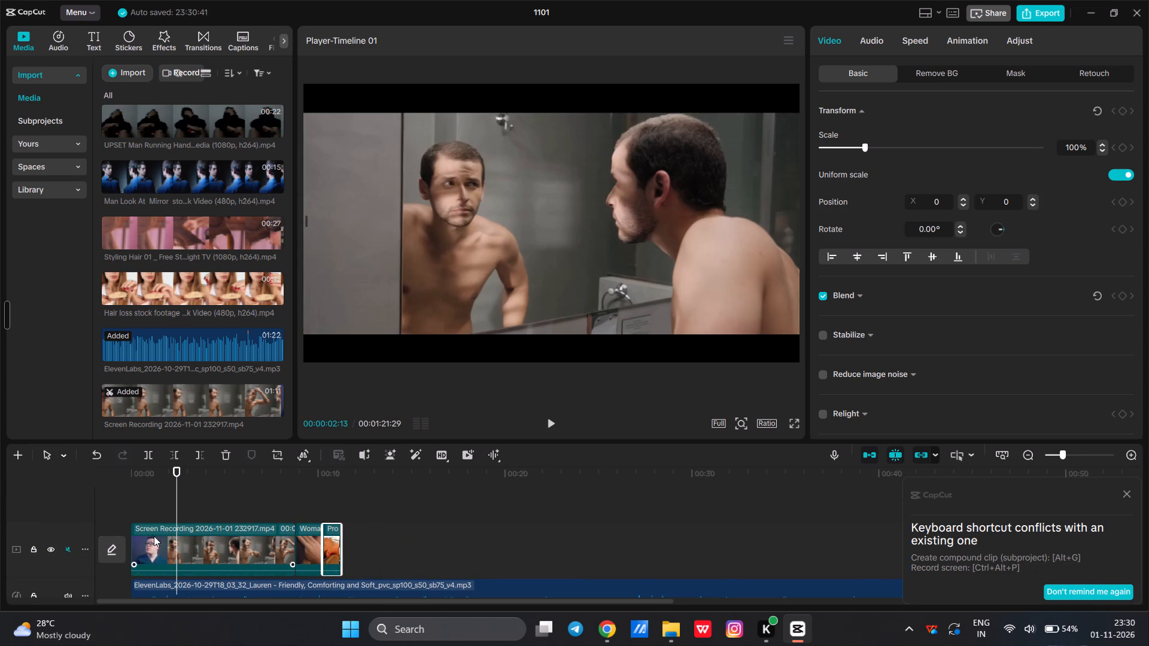
pyautogui.moveTo(149, 531); pyautogui.dragTo(62, 542)
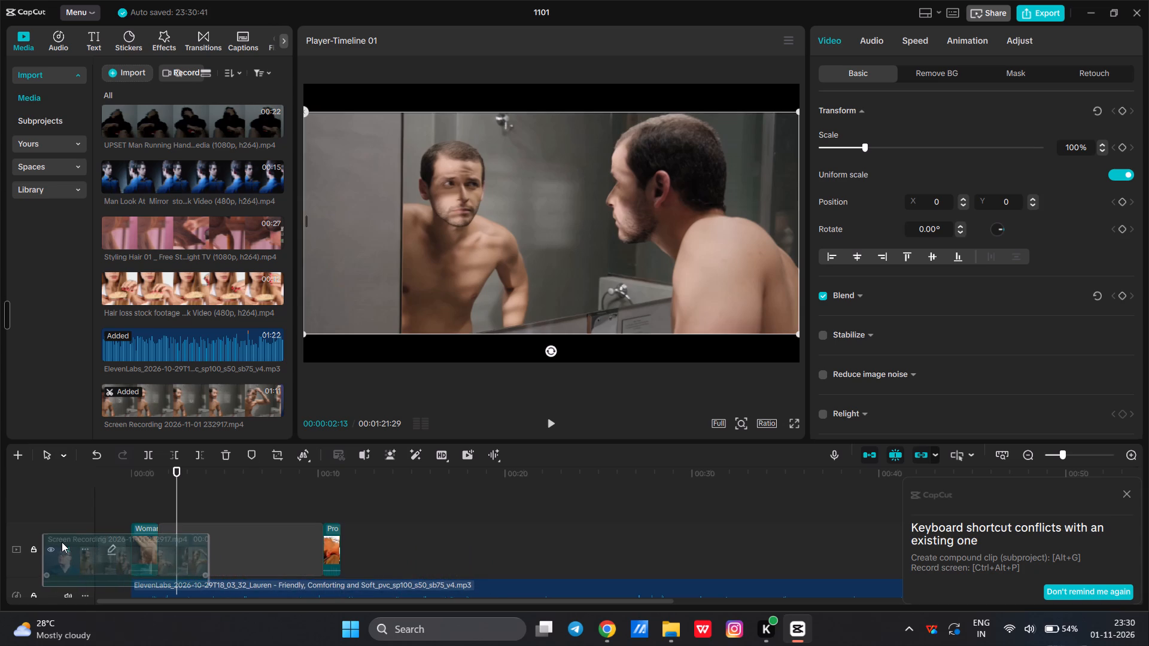
pyautogui.moveTo(62, 542); pyautogui.dragTo(60, 541)
pyautogui.moveTo(142, 532); pyautogui.dragTo(215, 499)
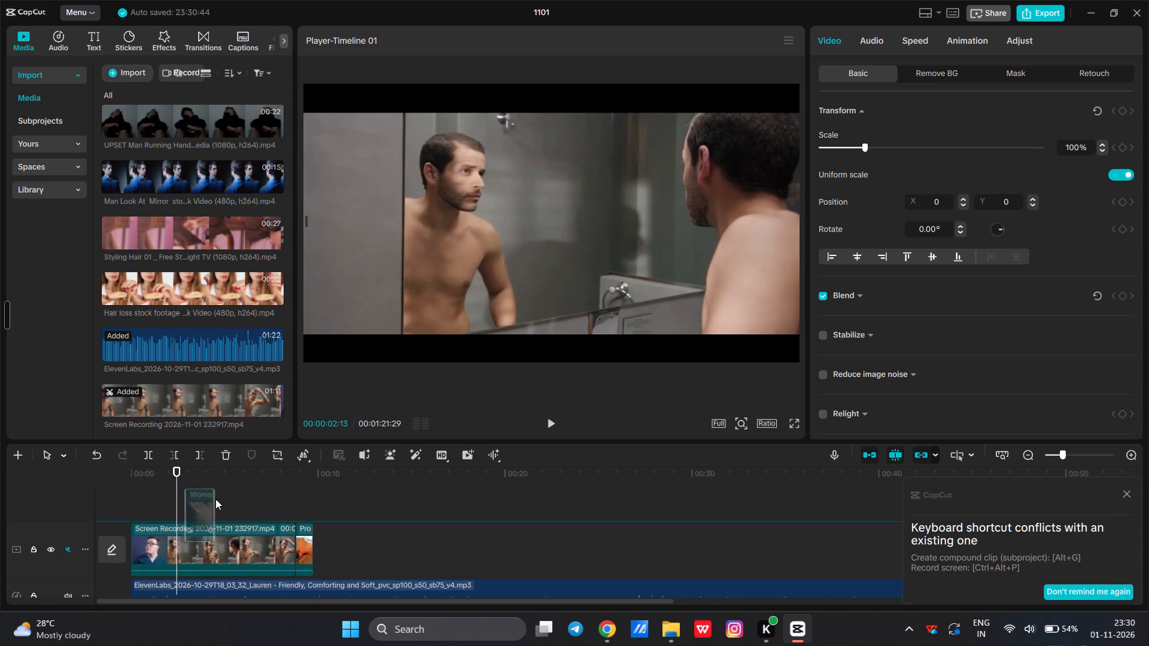
pyautogui.moveTo(215, 499); pyautogui.dragTo(391, 540)
# Preview the opening of the screen recording clip and trim about 0.4 seconds off its start.
pyautogui.click(172, 533)
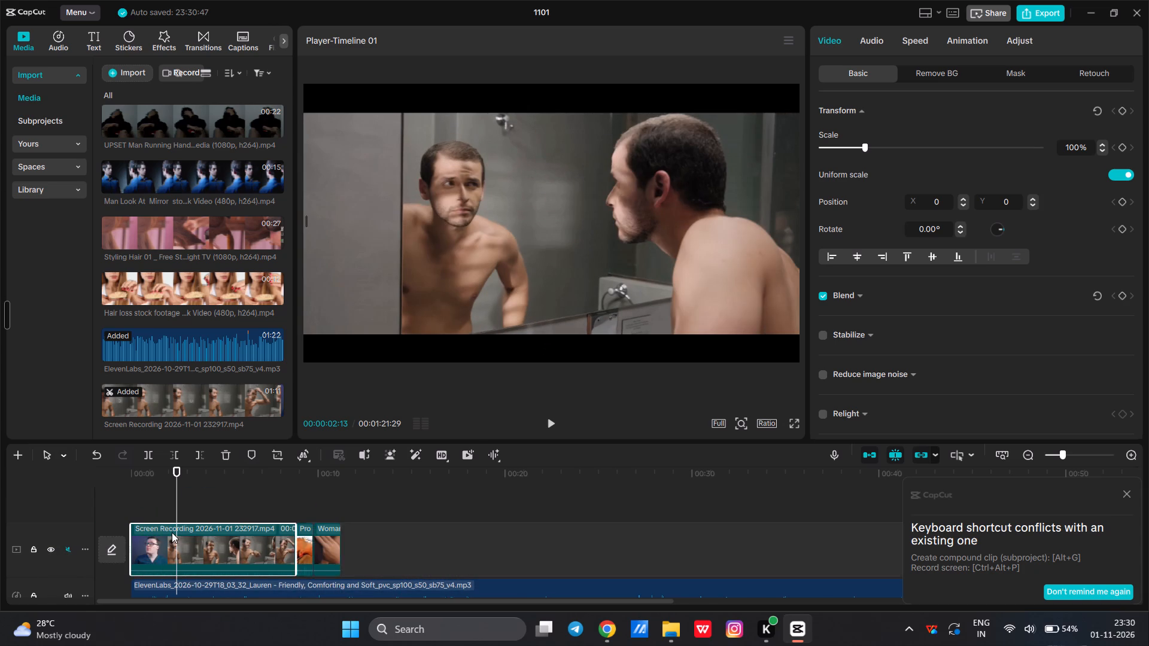
pyautogui.keyDown('ctrl'); pyautogui.scroll(2, 172, 532); pyautogui.keyUp('ctrl')
pyautogui.hscroll(6, 154, 519)
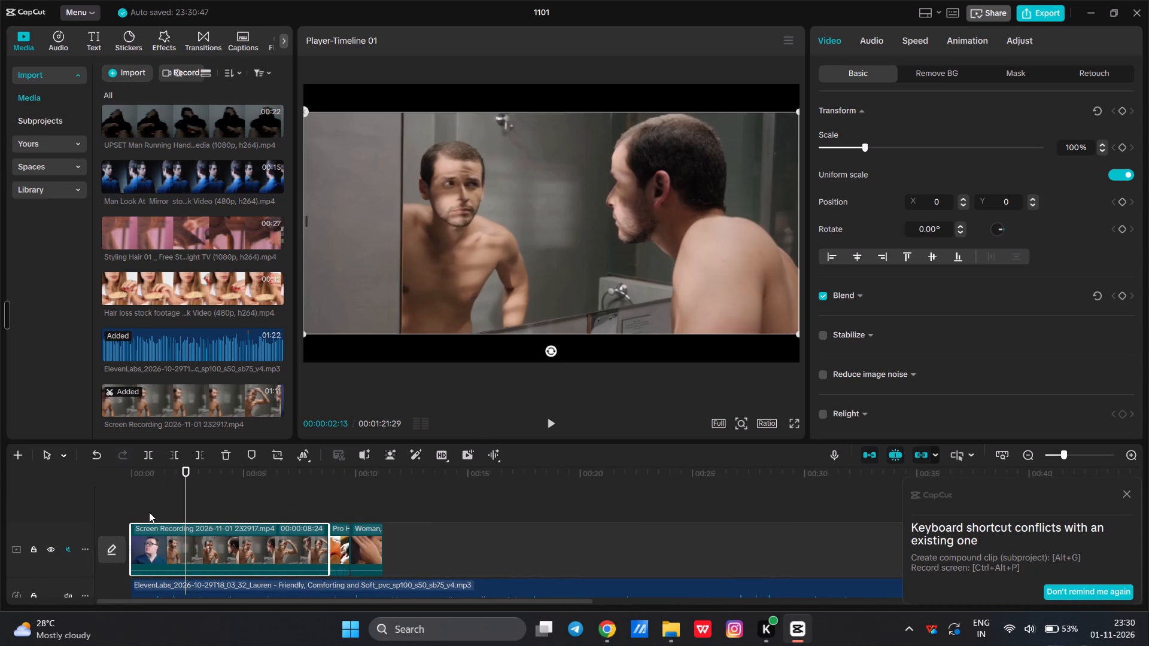
pyautogui.click(144, 477)
pyautogui.press('space')
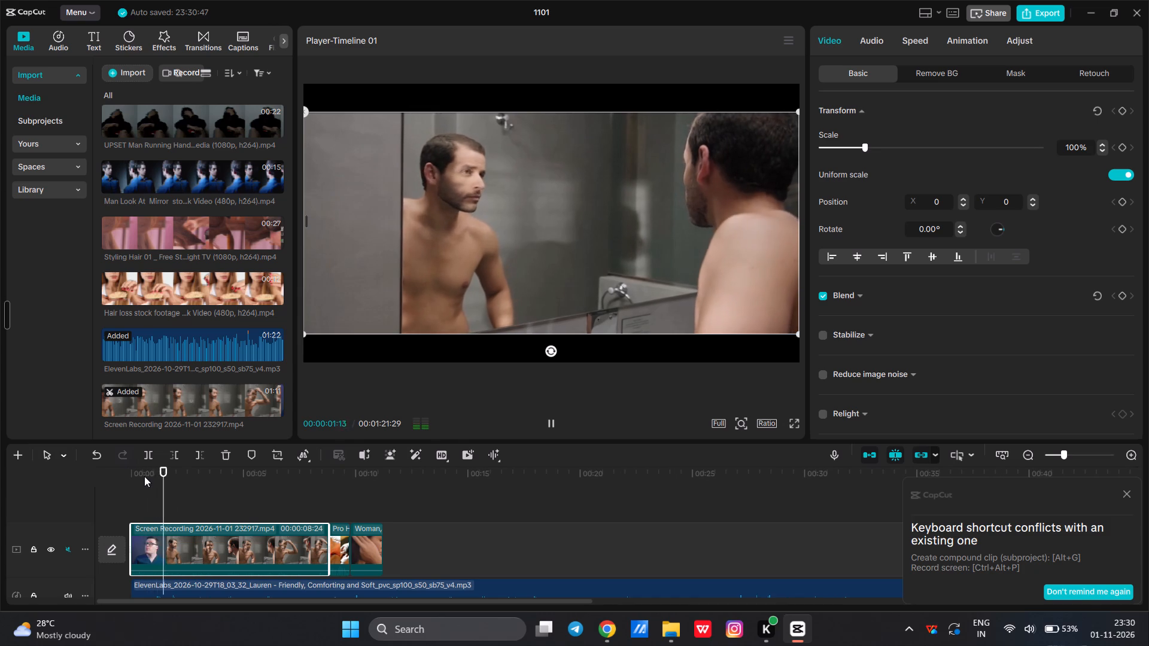
pyautogui.press('space')
pyautogui.moveTo(128, 534); pyautogui.dragTo(139, 533)
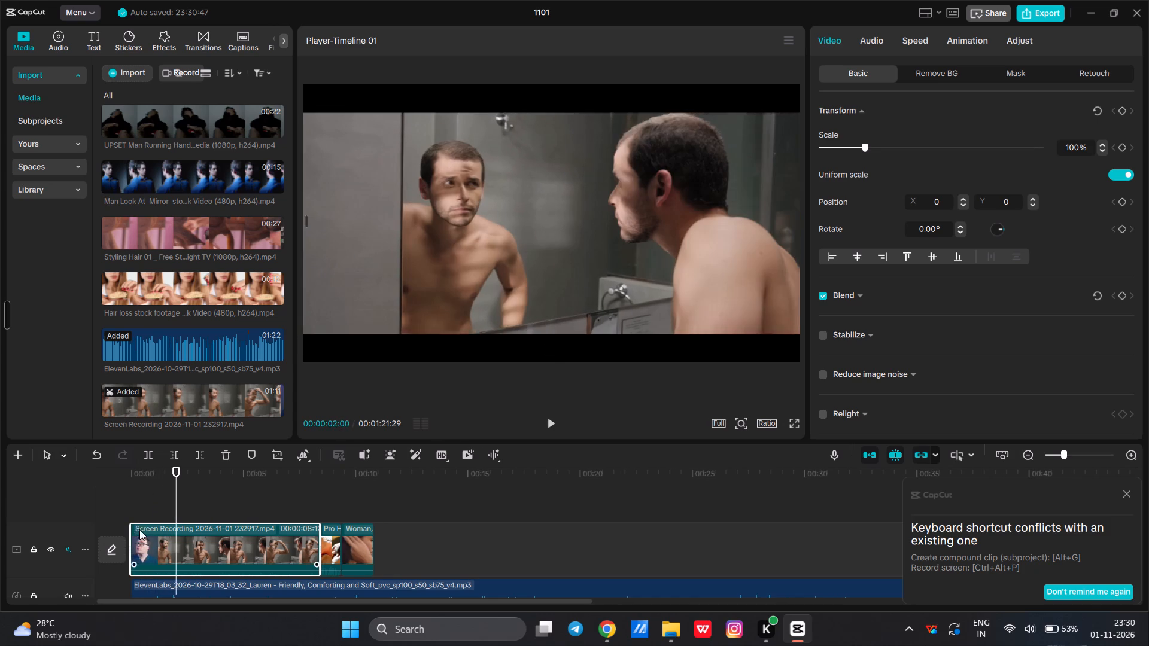
# Play the rearranged sequence from the start to check it against the voice-over, stopping inside the screen recording at 00:00:04:19.
pyautogui.click(131, 480)
pyautogui.moveTo(132, 473); pyautogui.dragTo(125, 476)
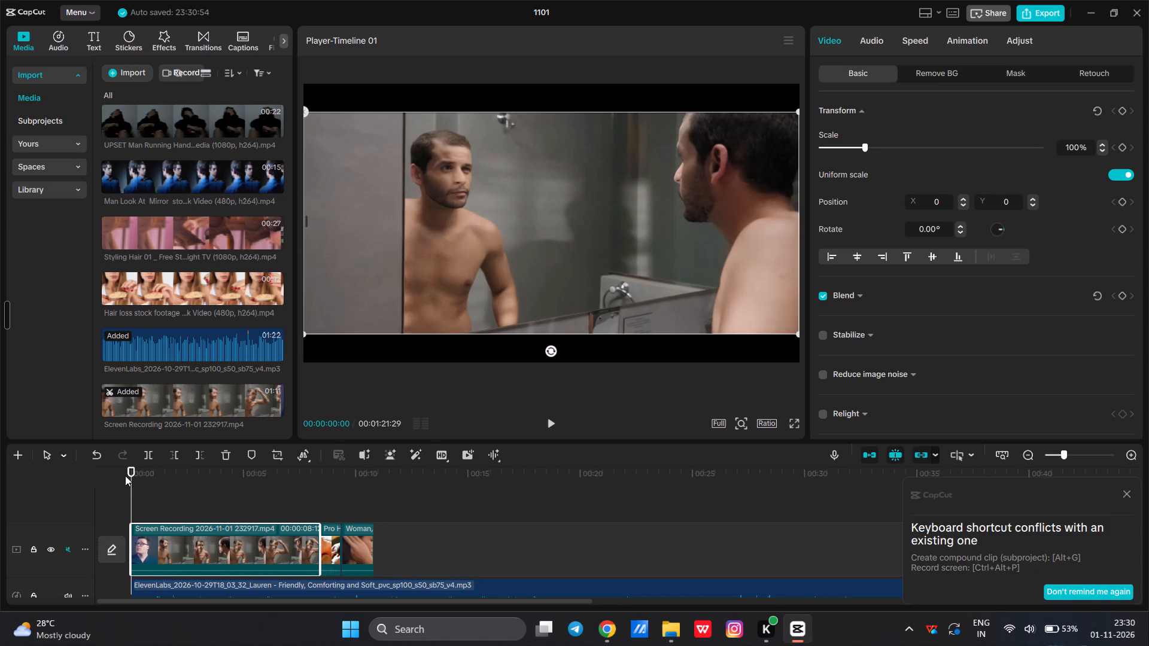
pyautogui.press('space')
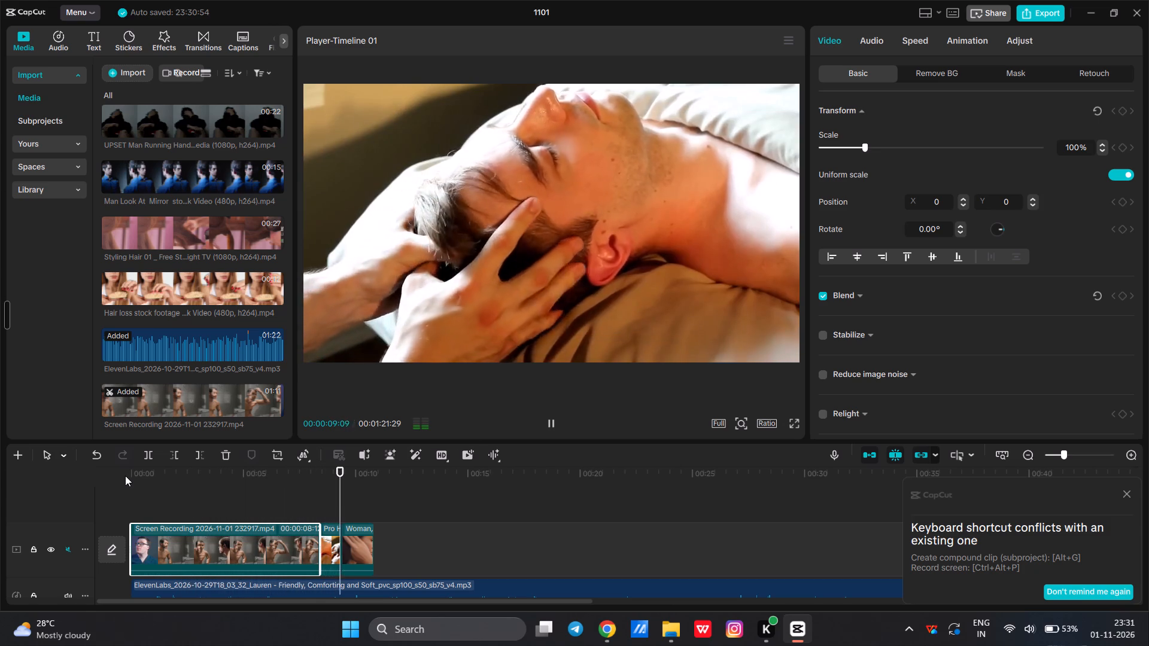
pyautogui.press('space')
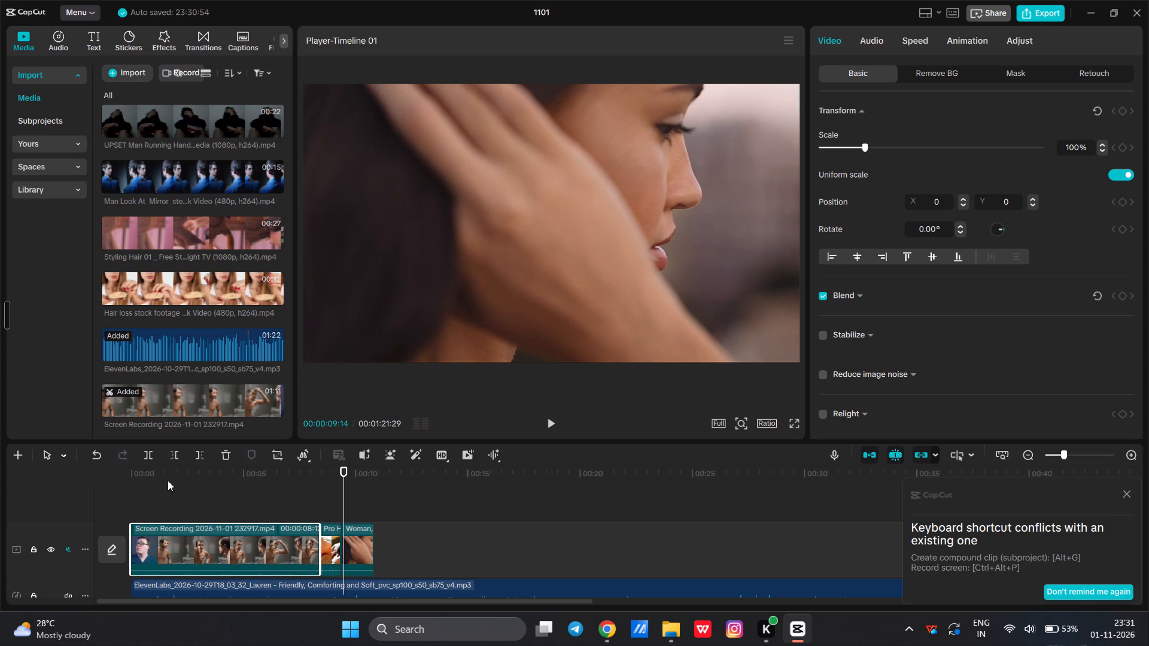
pyautogui.click(126, 477)
pyautogui.click(139, 475)
pyautogui.press('space')
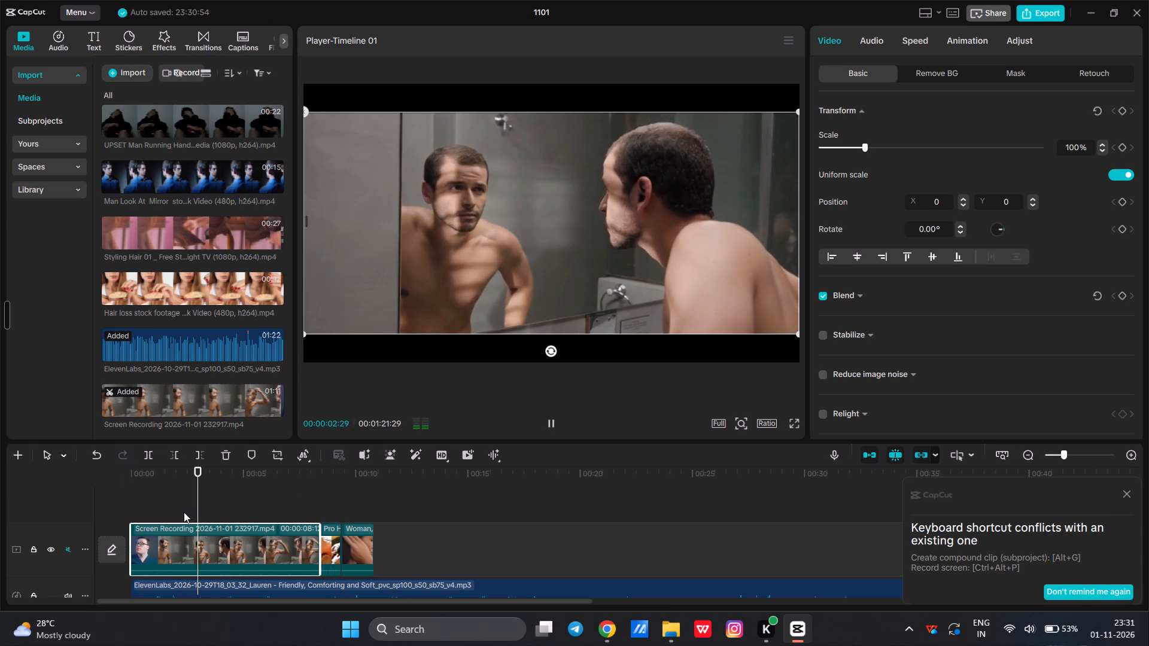
pyautogui.press('space')
pyautogui.press('space')
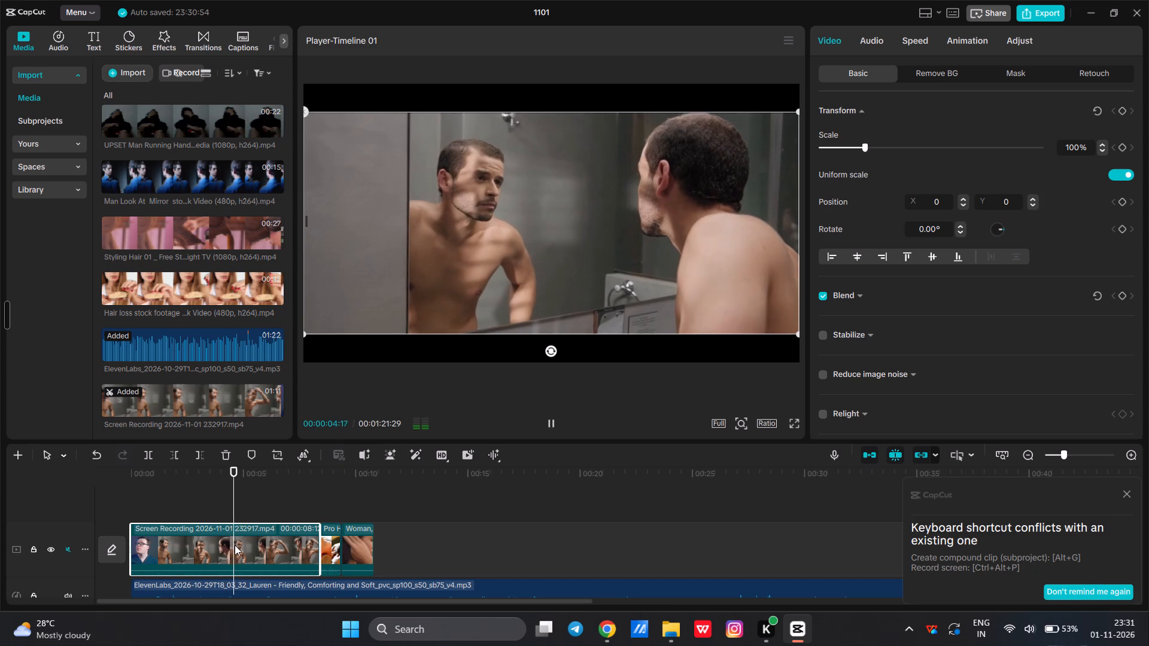
pyautogui.press('space')
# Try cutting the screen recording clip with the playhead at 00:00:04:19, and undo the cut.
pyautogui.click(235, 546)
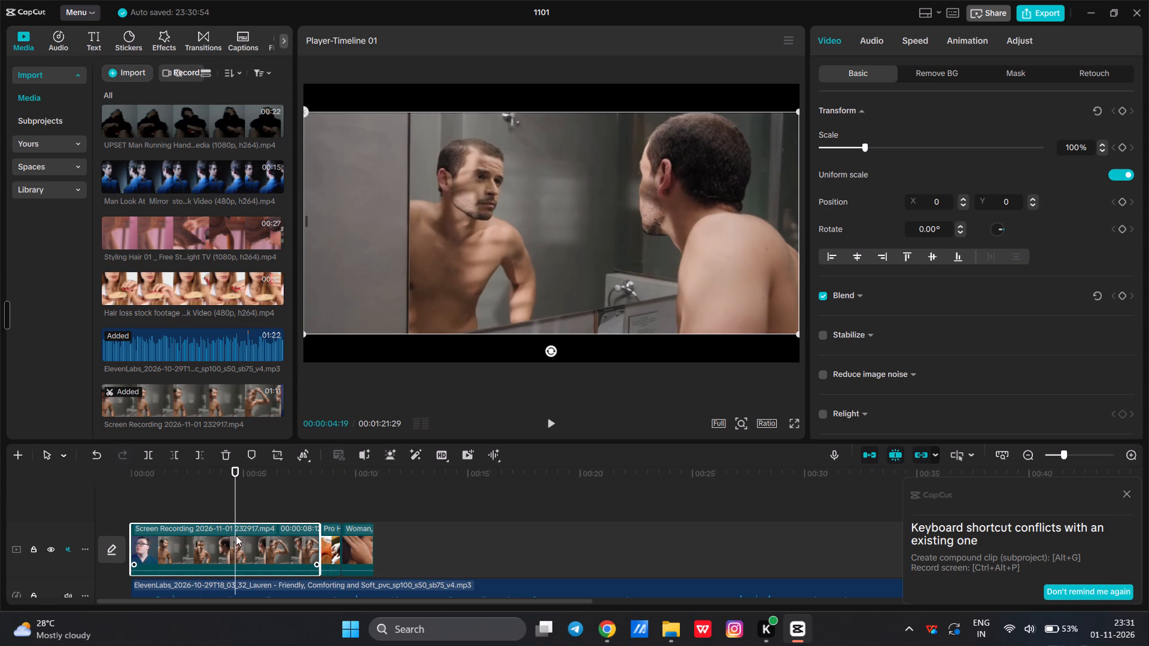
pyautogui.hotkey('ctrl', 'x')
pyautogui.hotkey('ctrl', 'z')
# Split the screen recording clip at 00:00:04:19 and trim the start of its first part, leaving about 1.8 seconds.
pyautogui.hotkey('ctrl', 'b')
pyautogui.click(199, 485)
pyautogui.press('space')
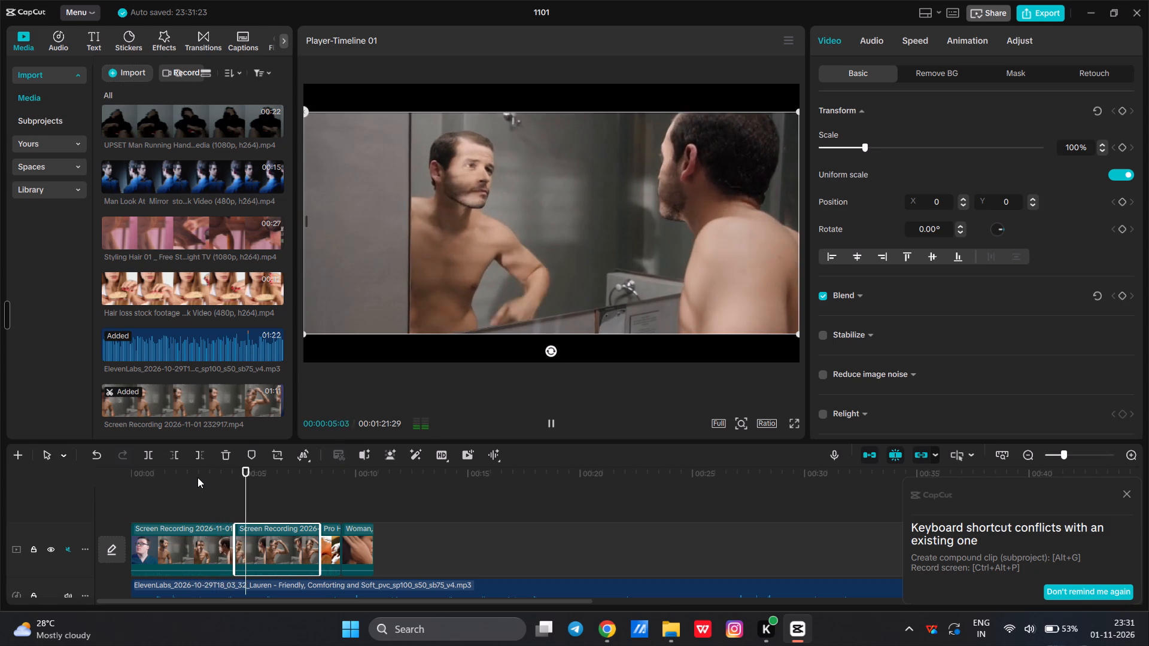
pyautogui.press('space')
pyautogui.click(219, 540)
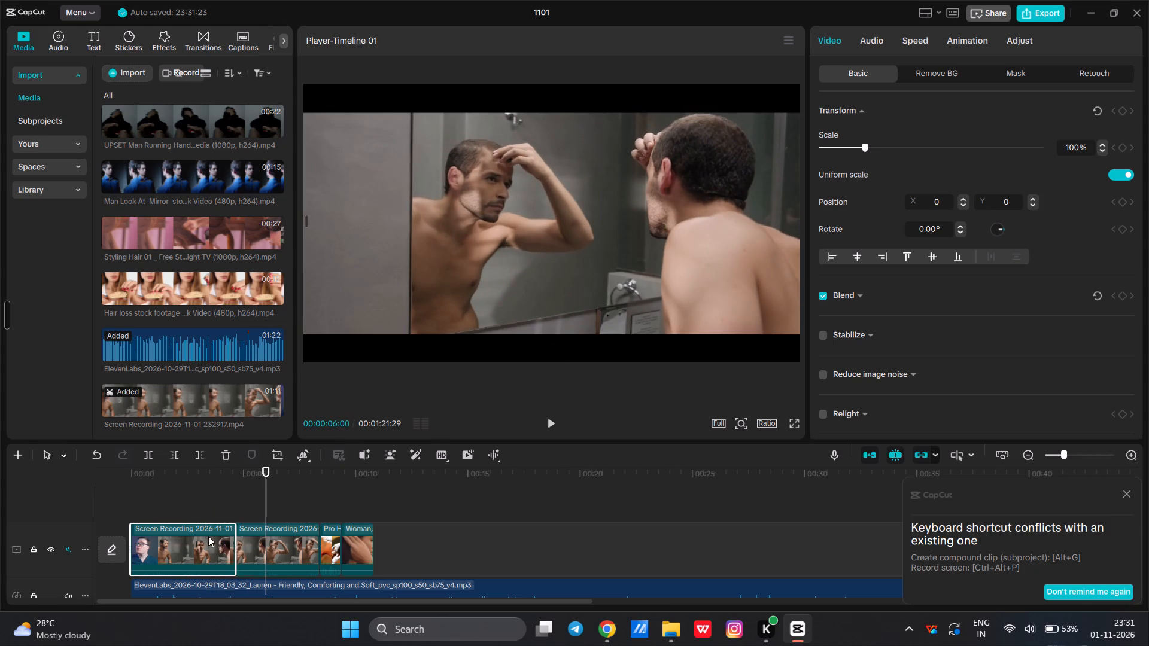
pyautogui.moveTo(131, 536); pyautogui.dragTo(182, 543)
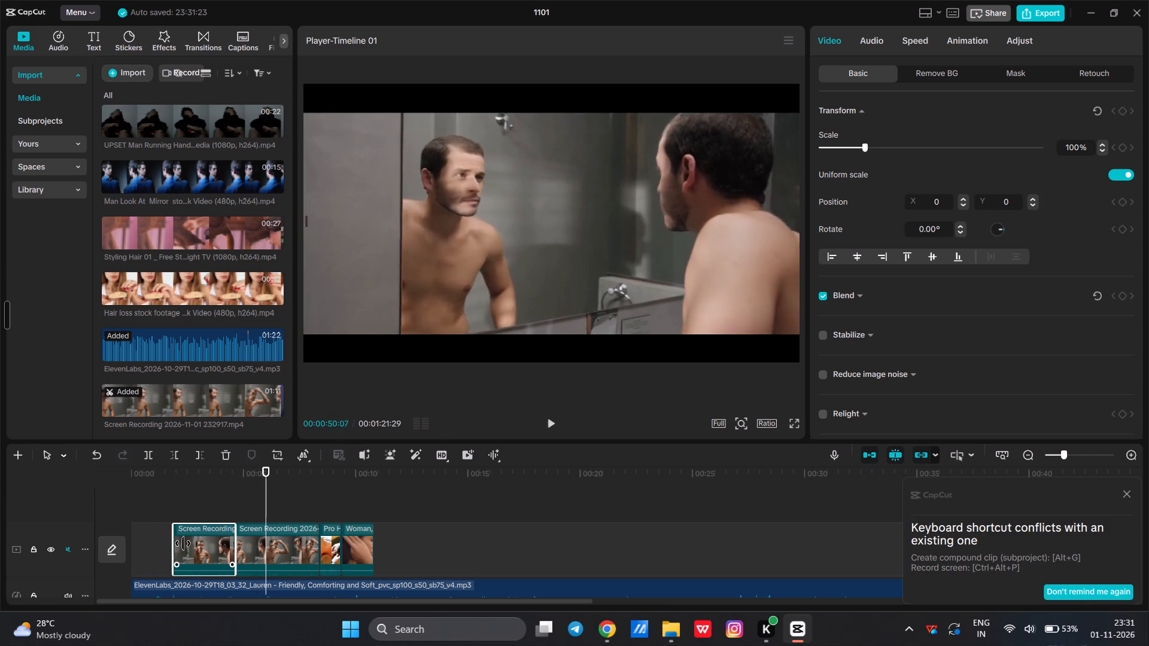
pyautogui.moveTo(182, 543); pyautogui.dragTo(196, 543)
# Swap the two screen recording parts so the longer one comes first, and play the new order against the voice-over.
pyautogui.moveTo(219, 534); pyautogui.dragTo(172, 536)
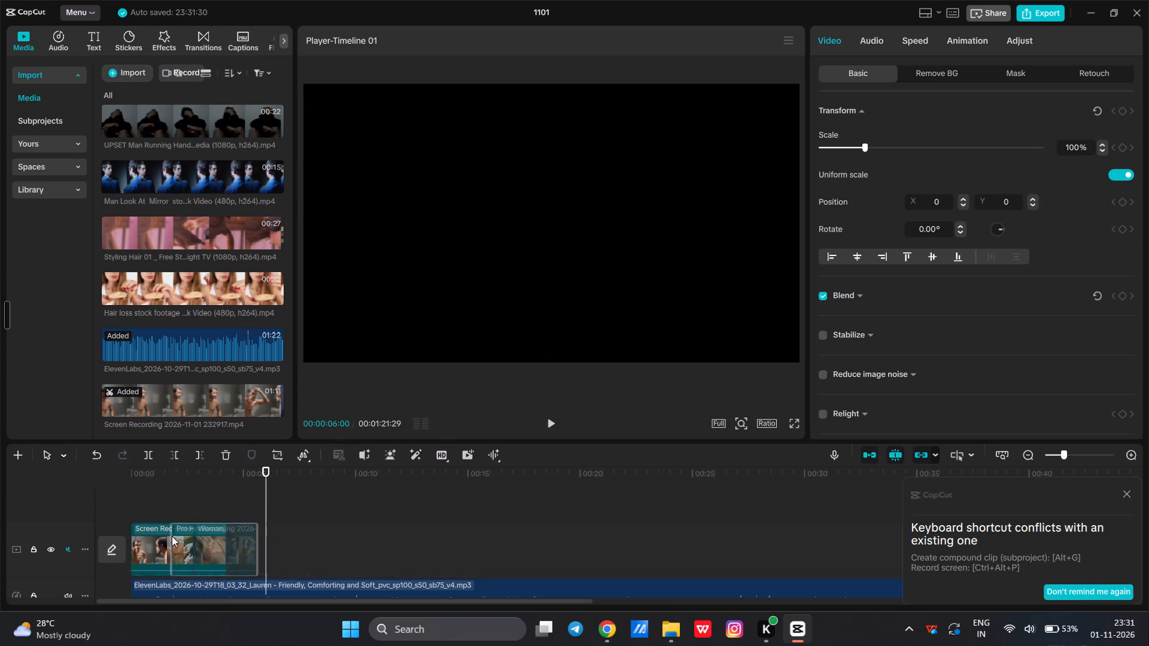
pyautogui.moveTo(172, 536); pyautogui.dragTo(99, 547)
pyautogui.moveTo(105, 546); pyautogui.dragTo(99, 547, button='right')
pyautogui.moveTo(207, 526); pyautogui.dragTo(110, 531)
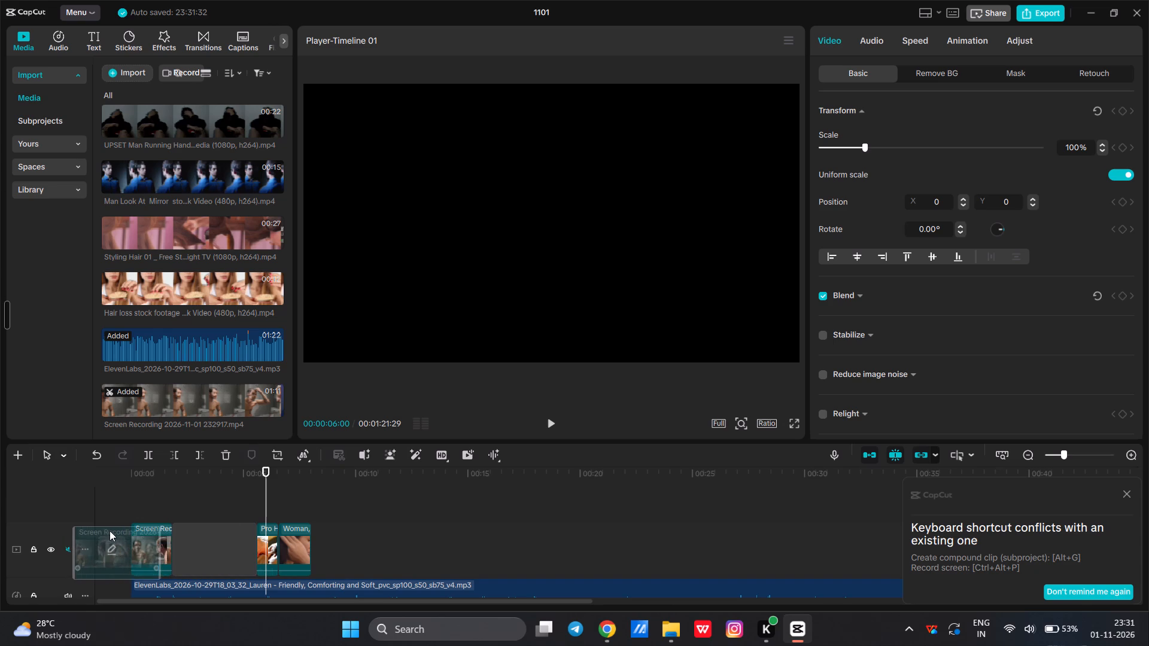
pyautogui.moveTo(110, 531); pyautogui.dragTo(70, 531)
pyautogui.moveTo(160, 529); pyautogui.dragTo(199, 525)
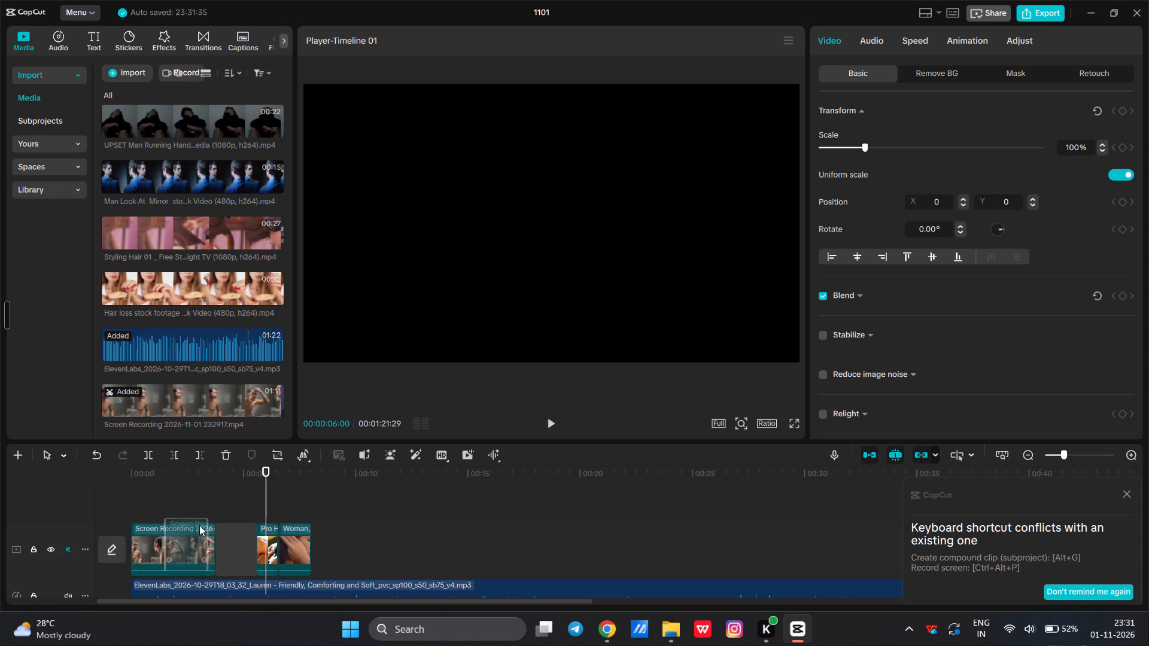
pyautogui.moveTo(199, 525); pyautogui.dragTo(224, 529)
pyautogui.click(121, 500)
pyautogui.press('space')
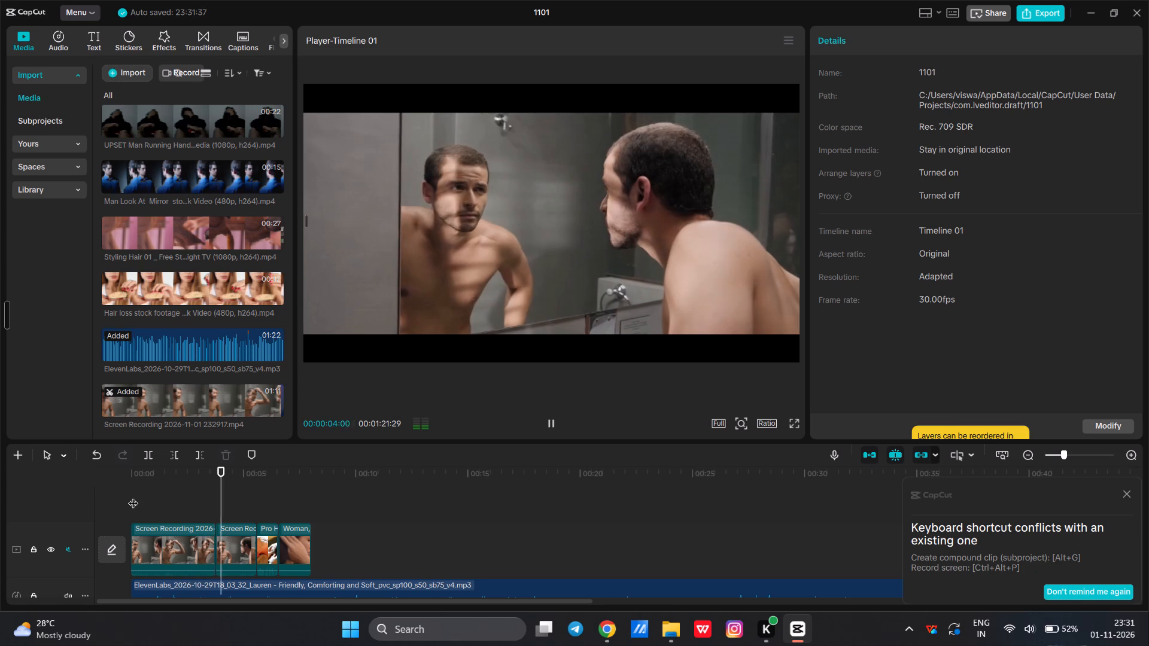
pyautogui.press('space')
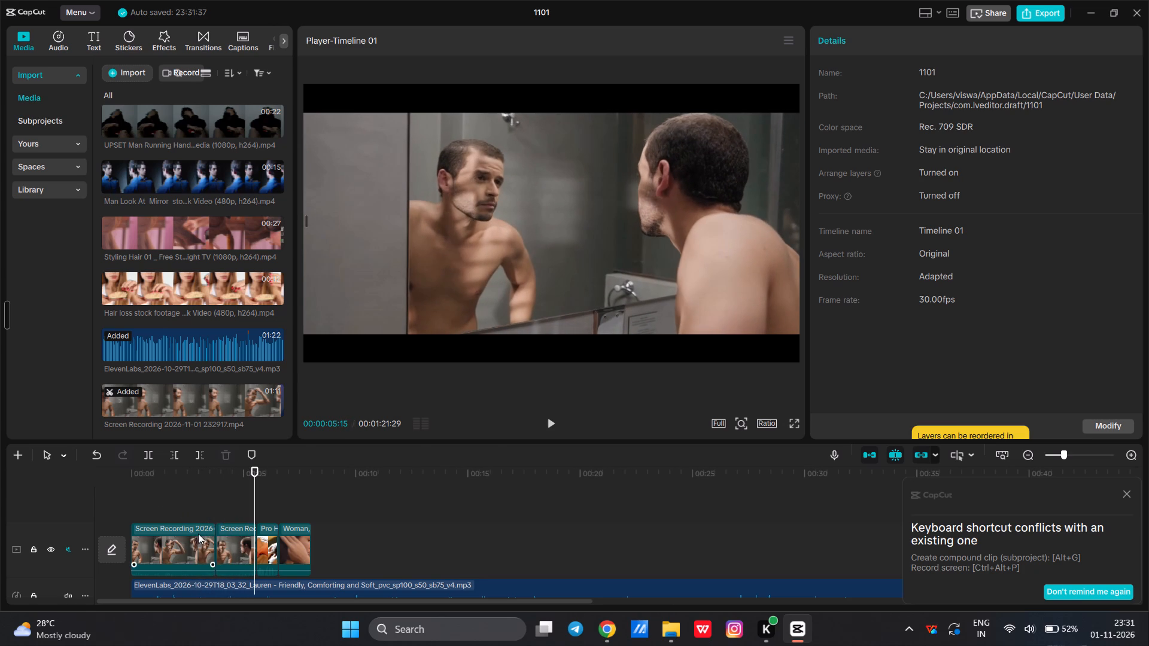
# Extend the end of the first screen recording part to about 5.3 seconds and play across the following clips to check it.
pyautogui.click(194, 540)
pyautogui.moveTo(217, 537); pyautogui.dragTo(181, 537)
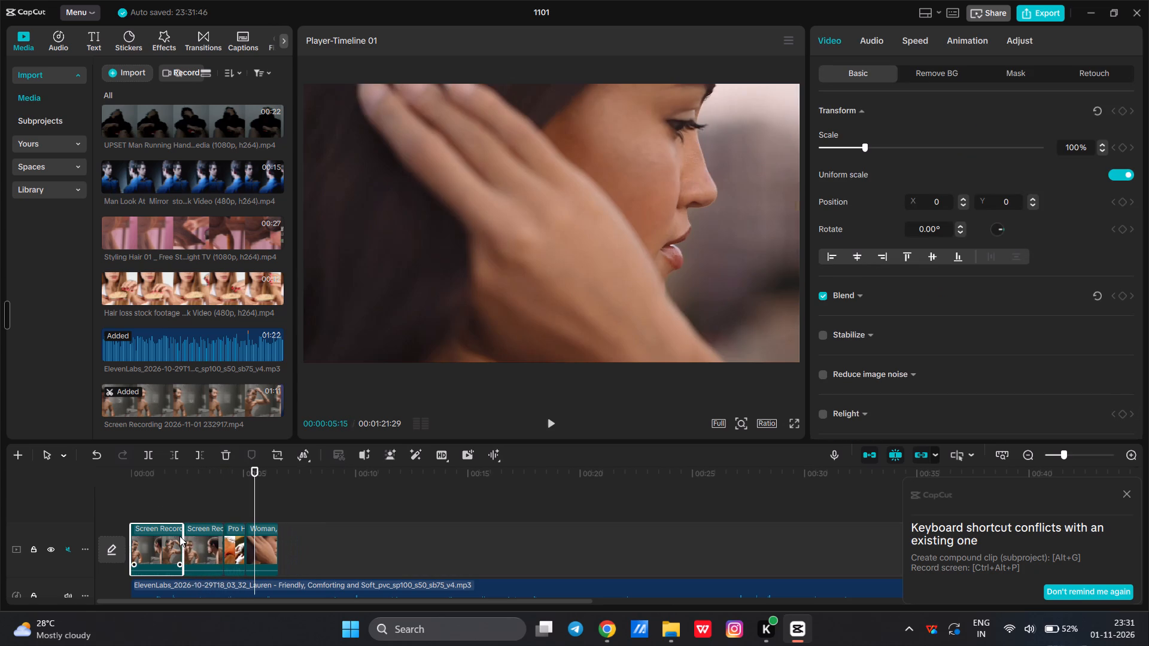
pyautogui.moveTo(185, 535); pyautogui.dragTo(233, 543)
pyautogui.click(174, 517)
pyautogui.press('space')
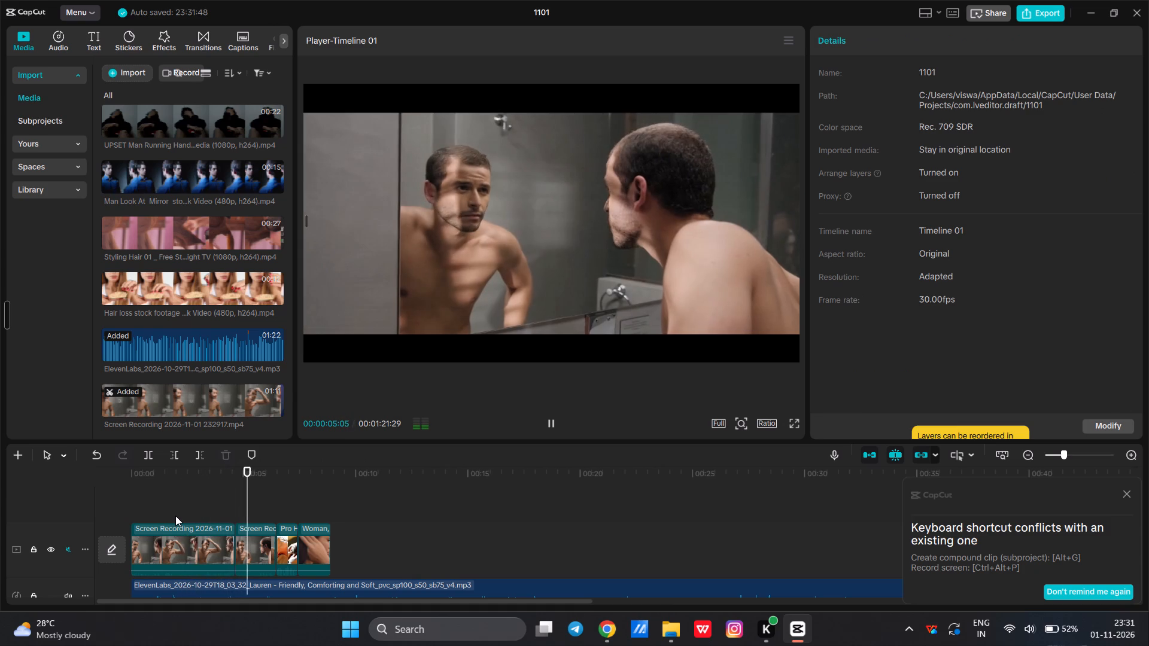
pyautogui.press('space')
pyautogui.click(196, 538)
pyautogui.moveTo(233, 538); pyautogui.dragTo(250, 538)
pyautogui.click(218, 516)
pyautogui.press('space')
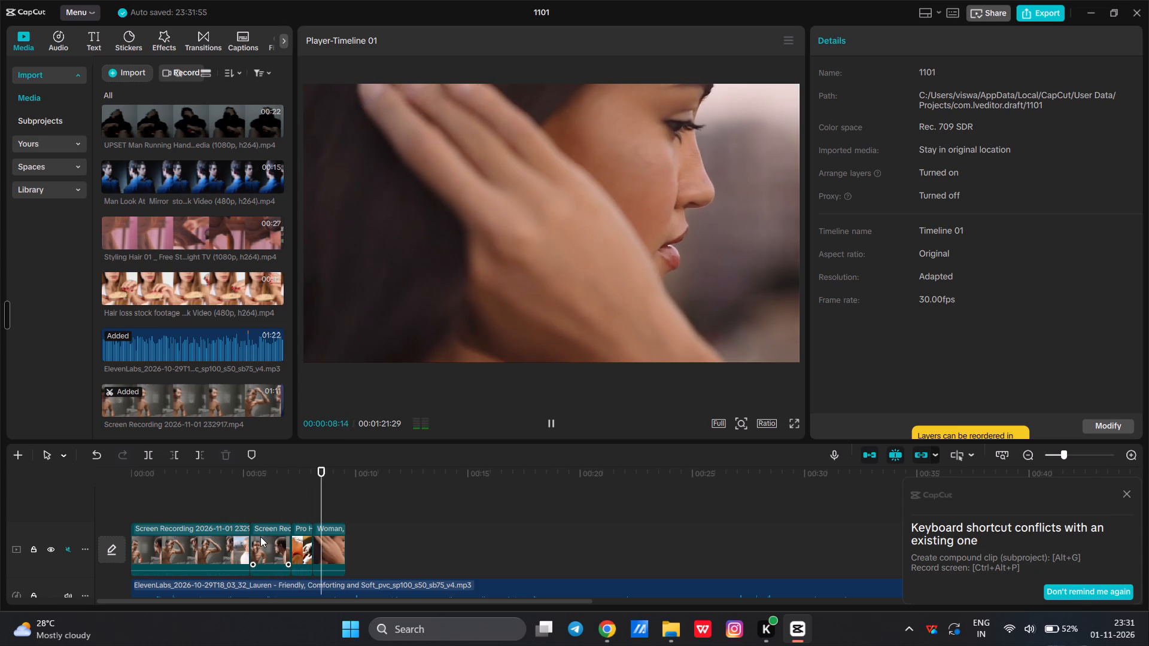
pyautogui.press('space')
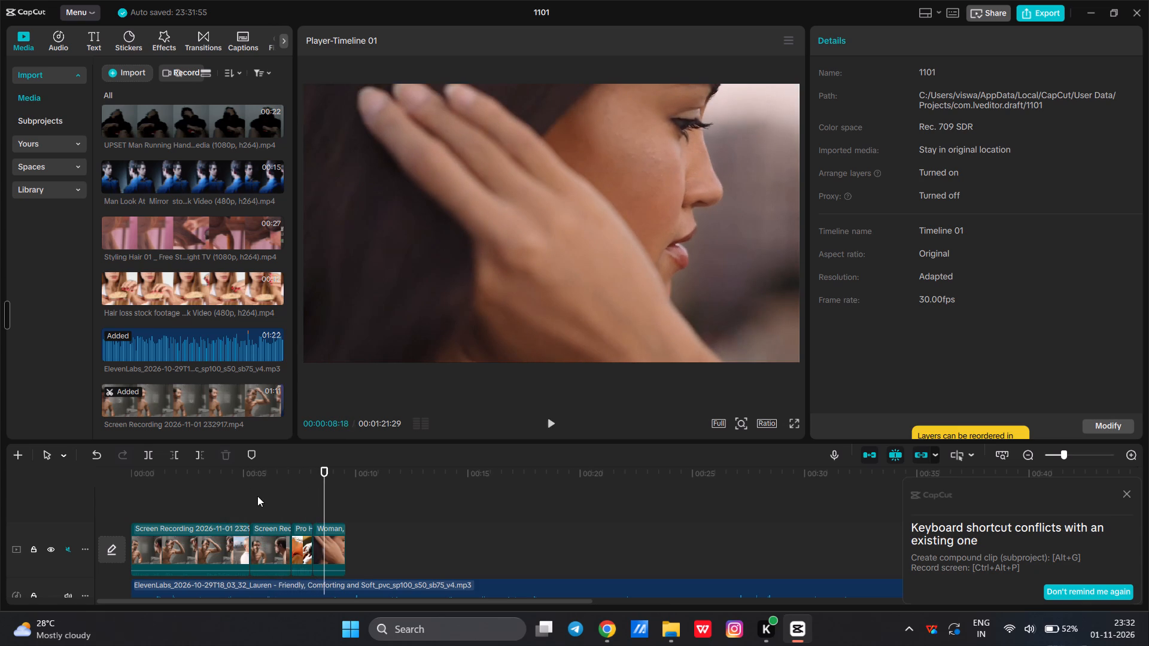
# Insert the Hair loss stock footage clip between the second screen recording part and the Pro Head Massage clip.
pyautogui.moveTo(202, 295); pyautogui.dragTo(257, 444)
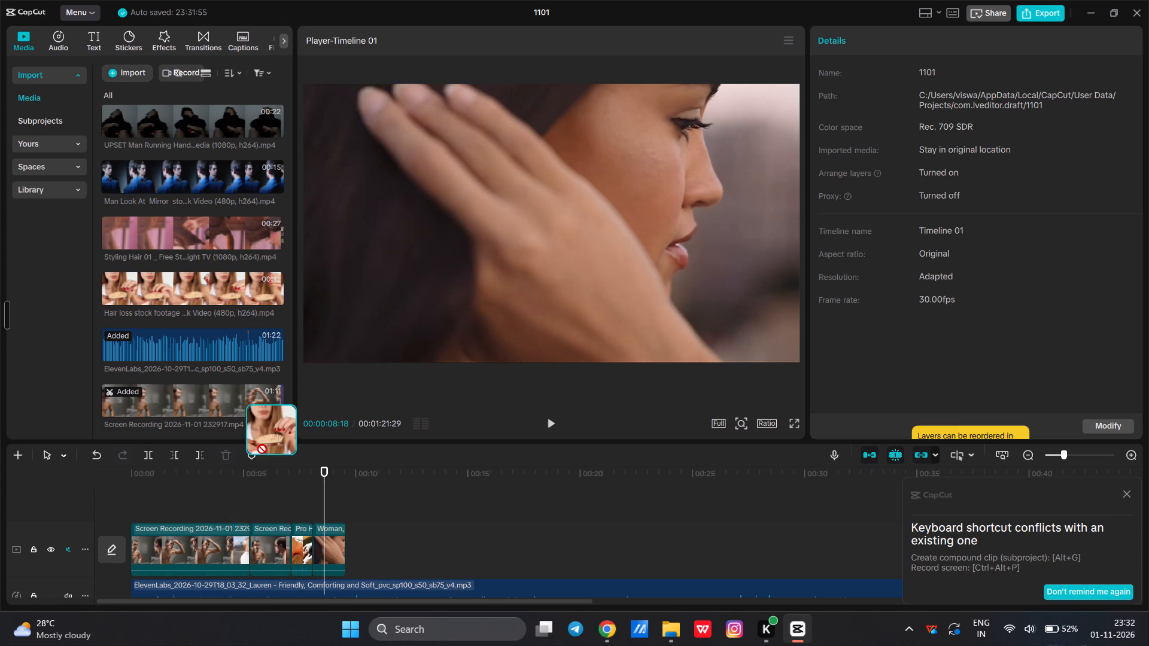
pyautogui.moveTo(257, 444); pyautogui.dragTo(260, 558)
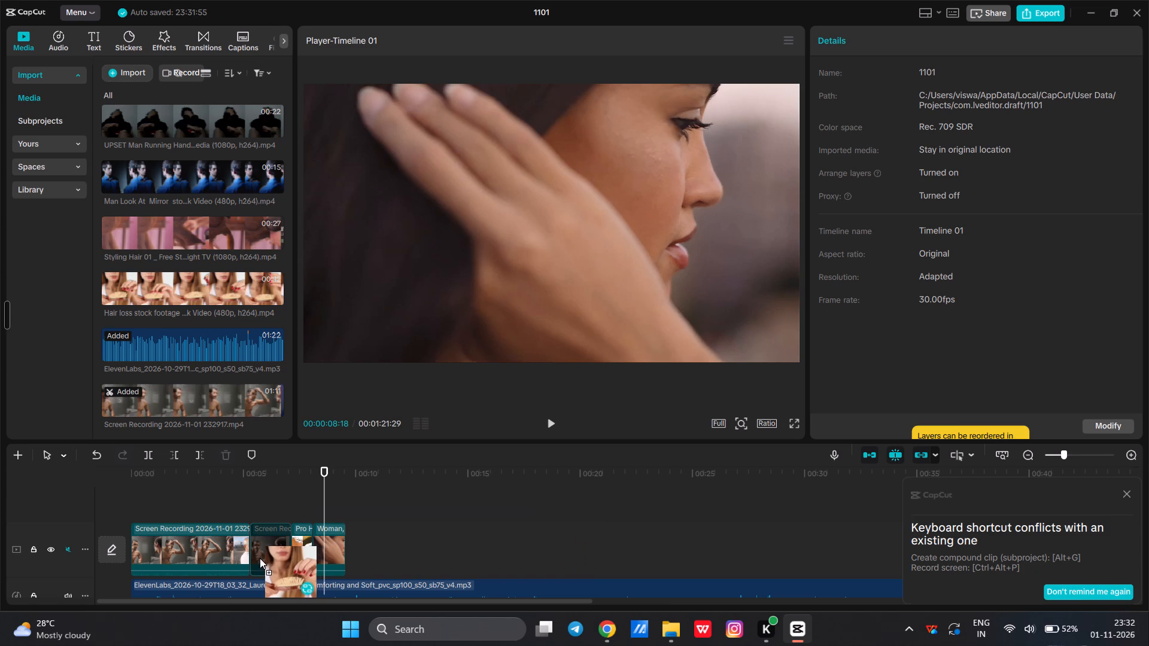
pyautogui.moveTo(260, 558); pyautogui.dragTo(289, 555)
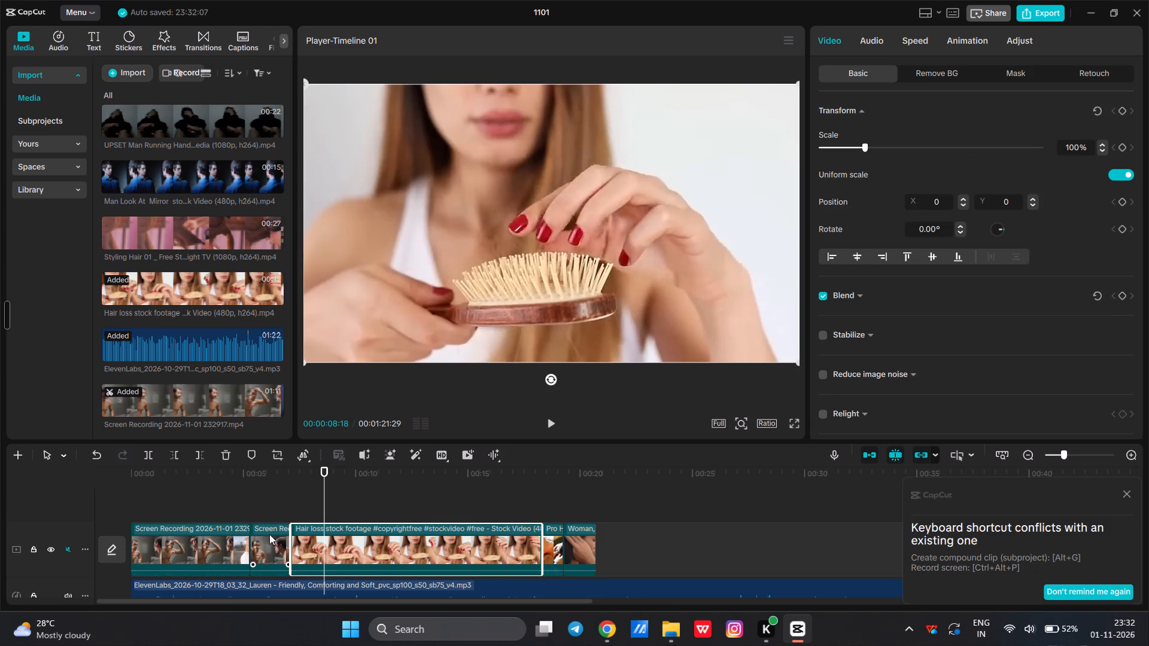
# Shorten the second screen recording part to end at about 6.5 seconds on the timeline, checking the timing by playback.
pyautogui.click(269, 534)
pyautogui.moveTo(290, 536); pyautogui.dragTo(266, 535)
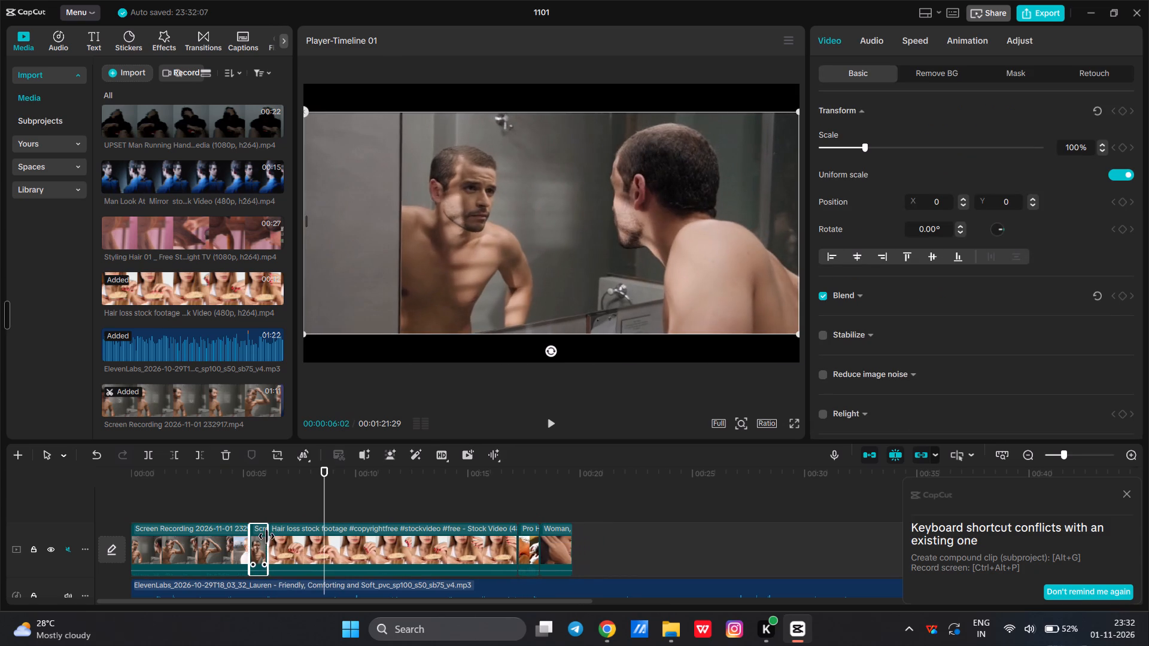
pyautogui.moveTo(266, 535); pyautogui.dragTo(269, 537)
pyautogui.moveTo(183, 499); pyautogui.dragTo(178, 499)
pyautogui.press('space')
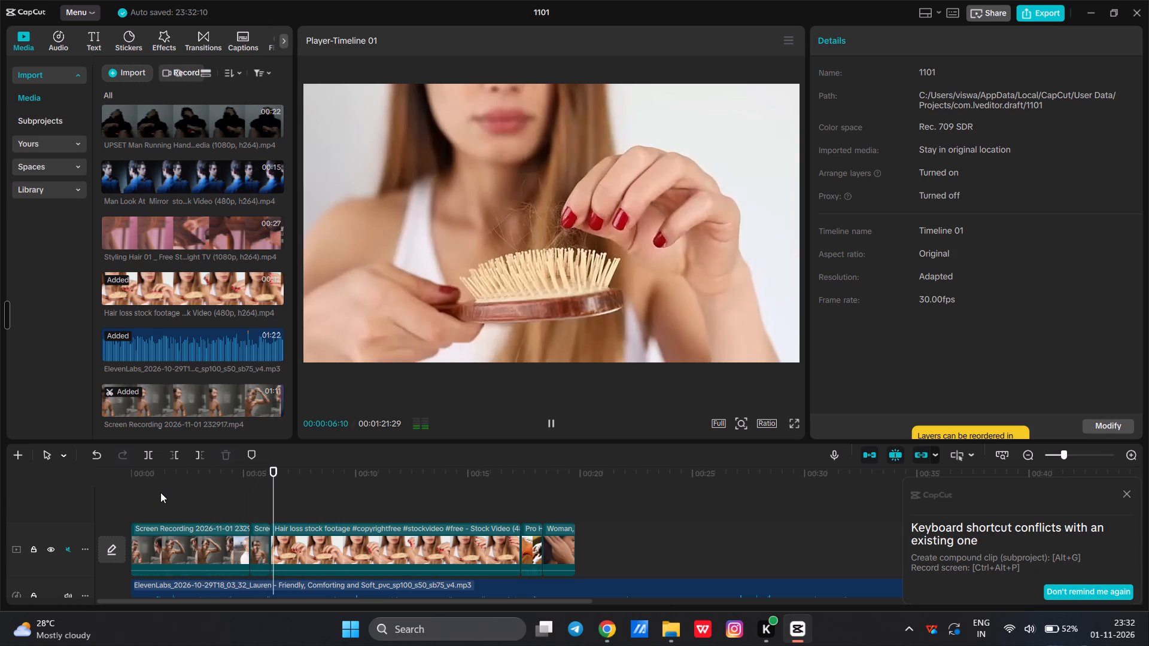
pyautogui.click(261, 536)
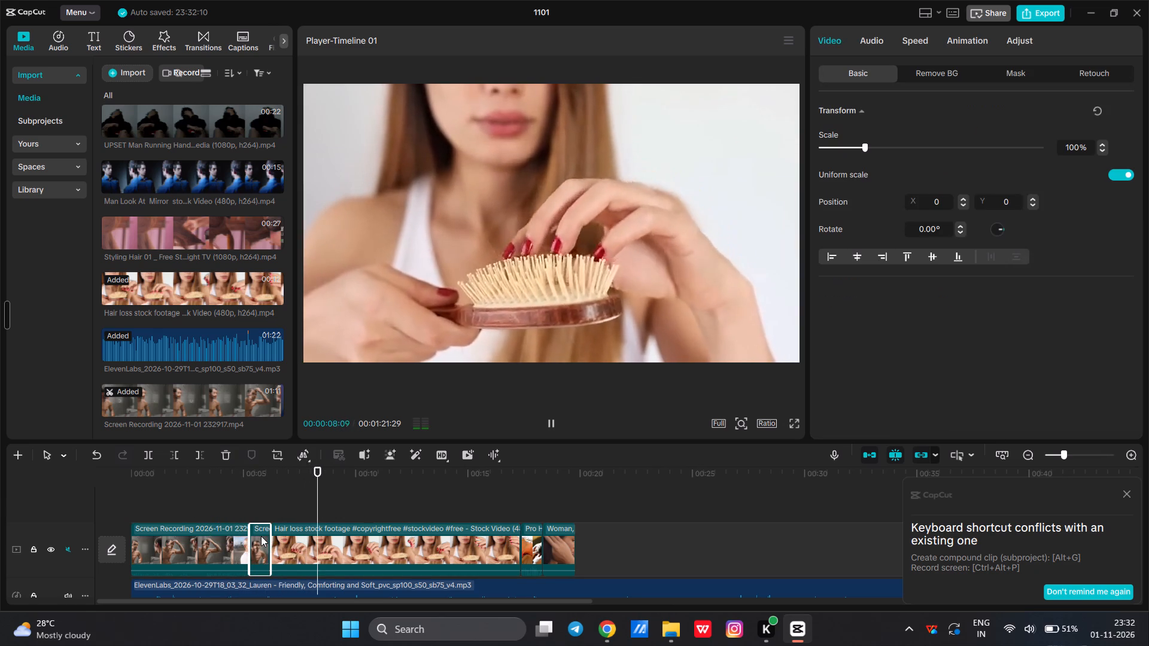
pyautogui.press('space')
pyautogui.moveTo(269, 538); pyautogui.dragTo(276, 538)
pyautogui.click(260, 511)
pyautogui.press('space')
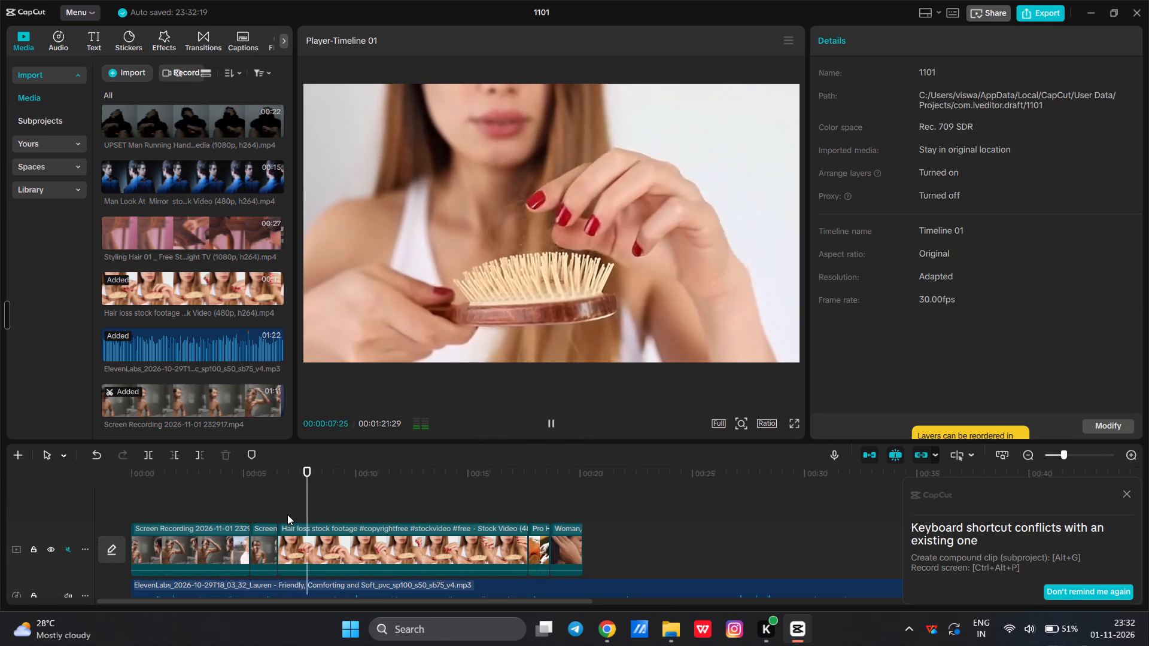
pyautogui.press('space')
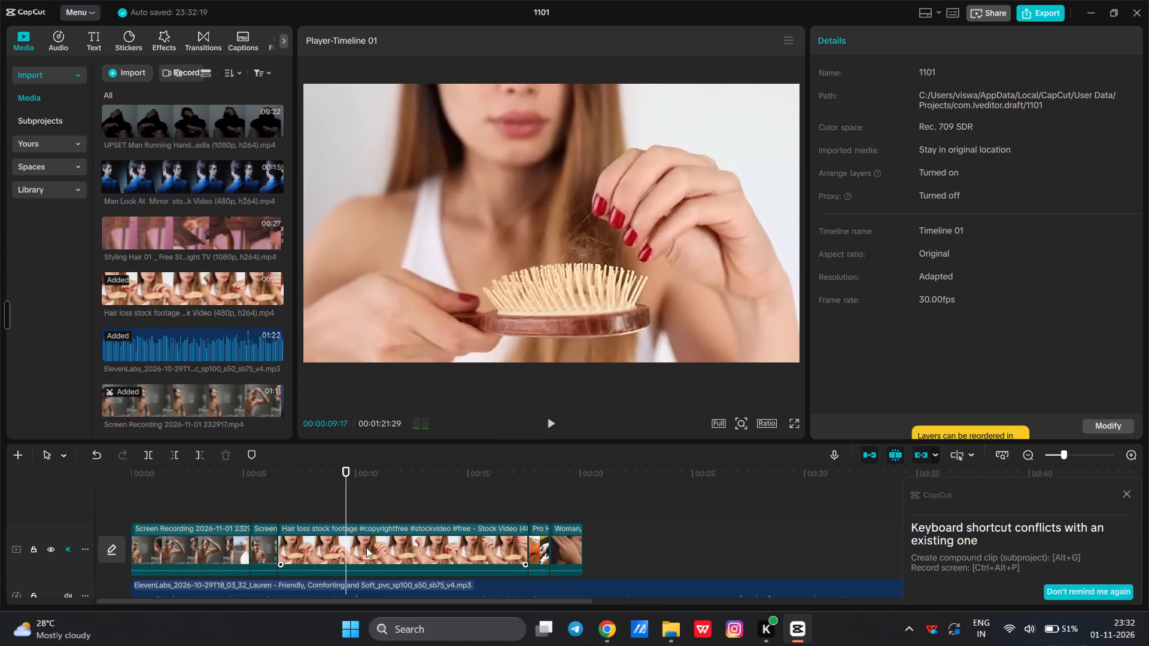
# Trim the end of the Hair loss clip so it lasts about 2 seconds, and play it into the head massage clip.
pyautogui.click(369, 548)
pyautogui.moveTo(527, 537); pyautogui.dragTo(521, 537)
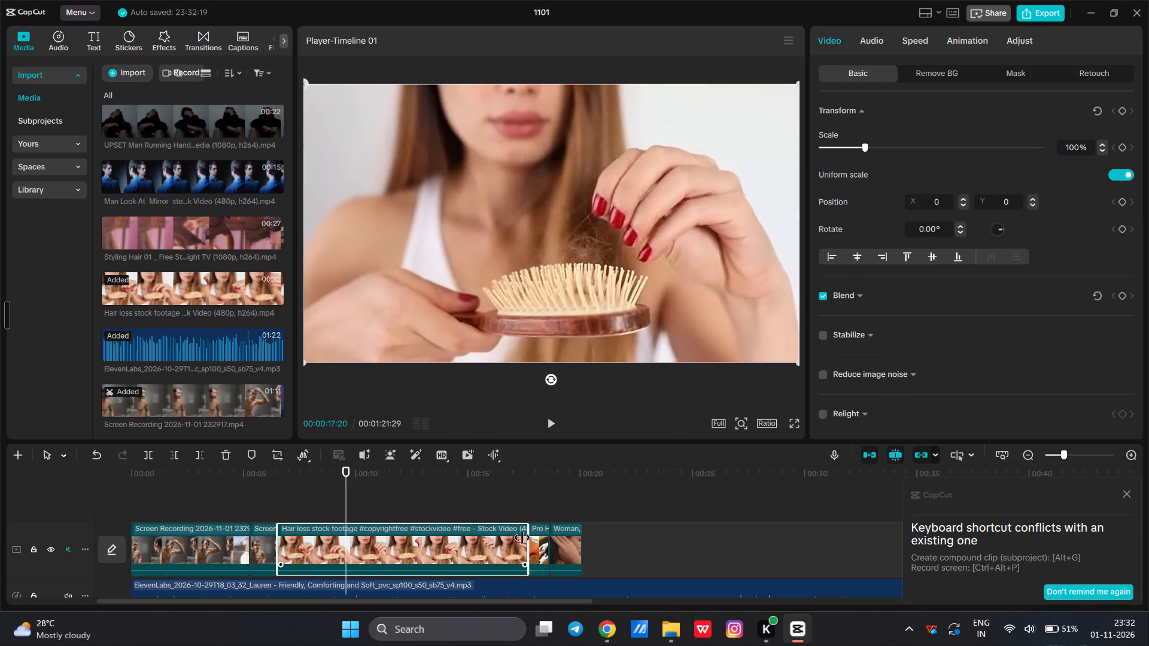
pyautogui.moveTo(521, 537); pyautogui.dragTo(321, 534)
pyautogui.click(303, 492)
pyautogui.press('space')
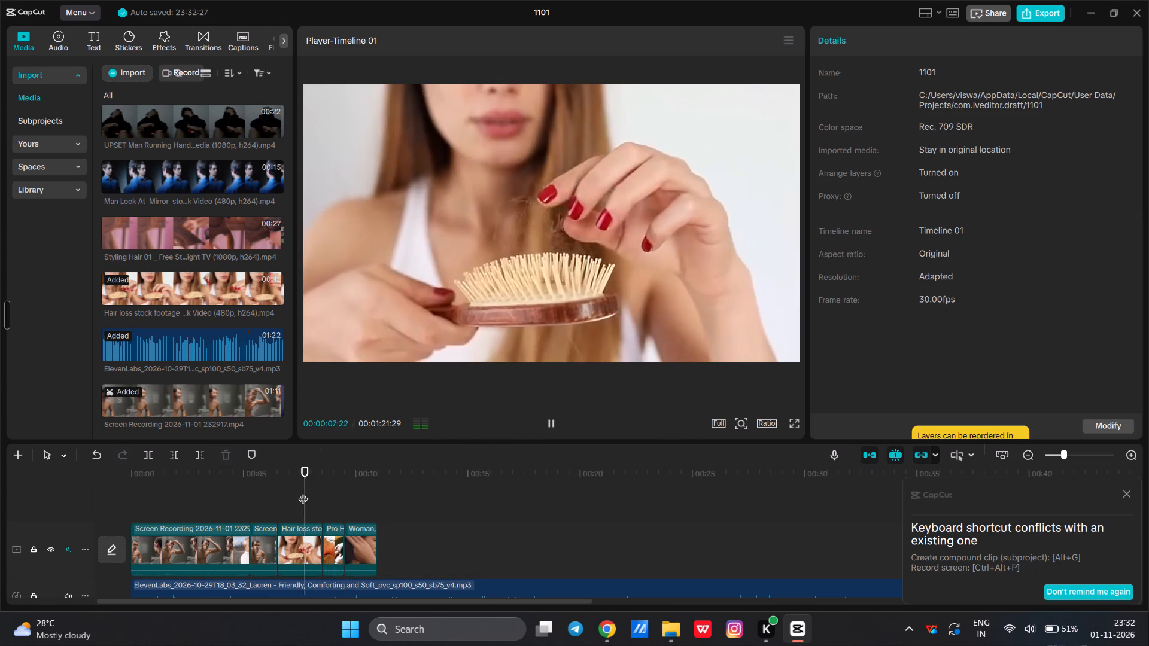
pyautogui.press('space')
# Browse the imported media and preview the Hairfall, Women Combing, UPSET Man and Man Look At Mirror clips.
pyautogui.scroll(-3, 200, 362)
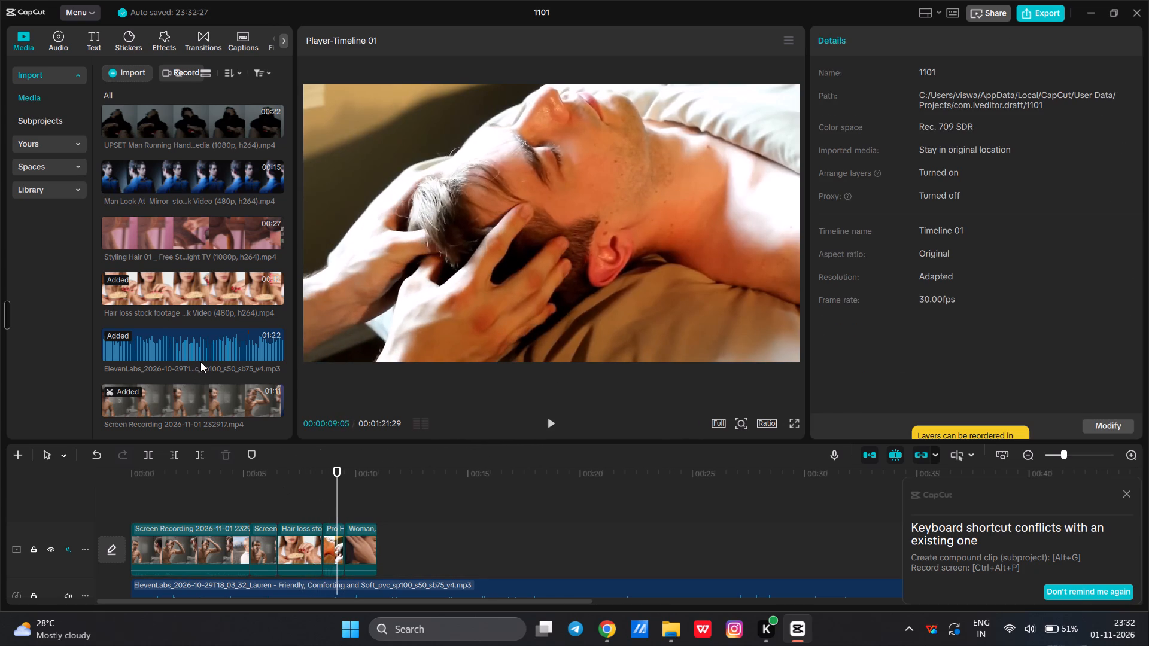
pyautogui.scroll(5, 184, 181)
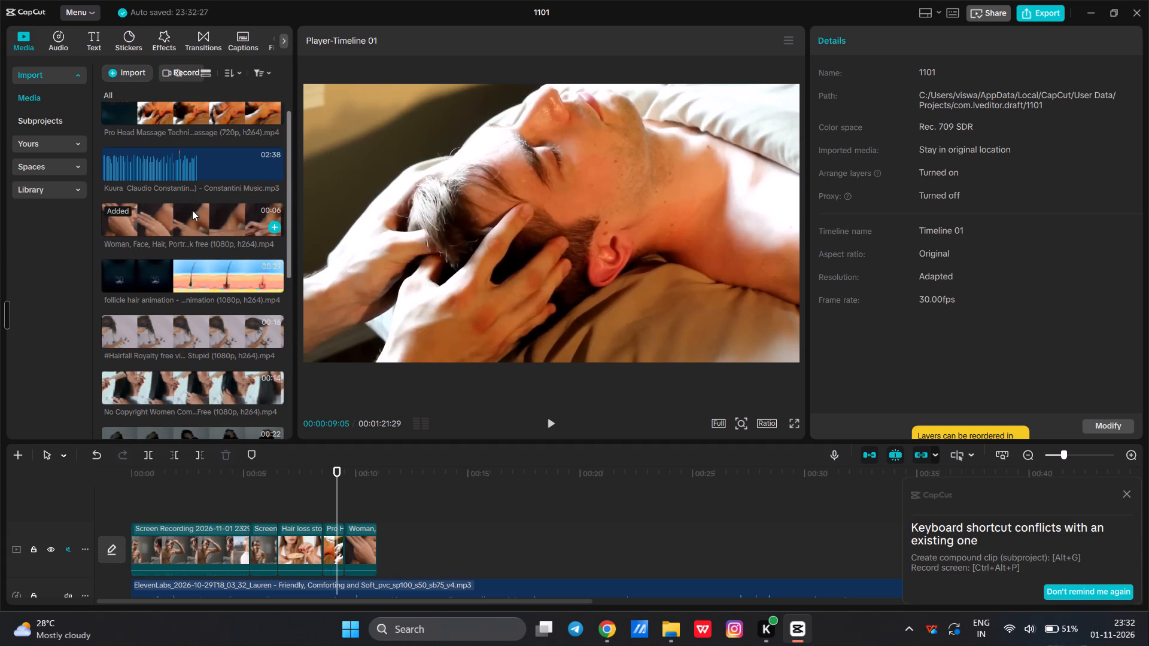
pyautogui.scroll(4, 219, 260)
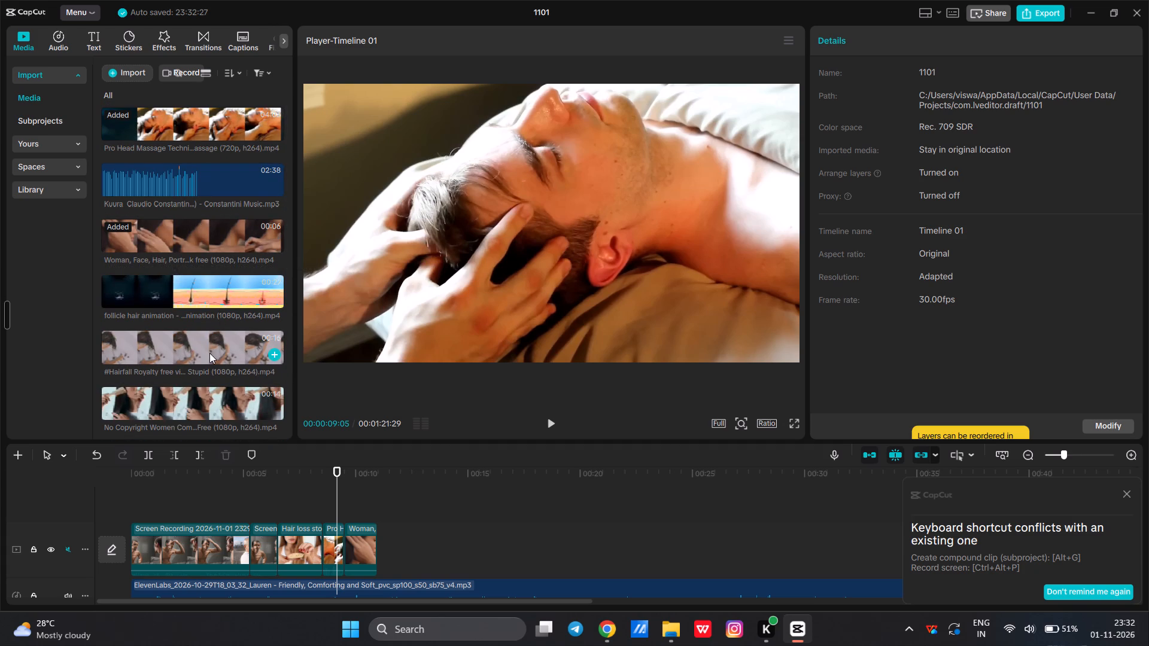
pyautogui.click(179, 351)
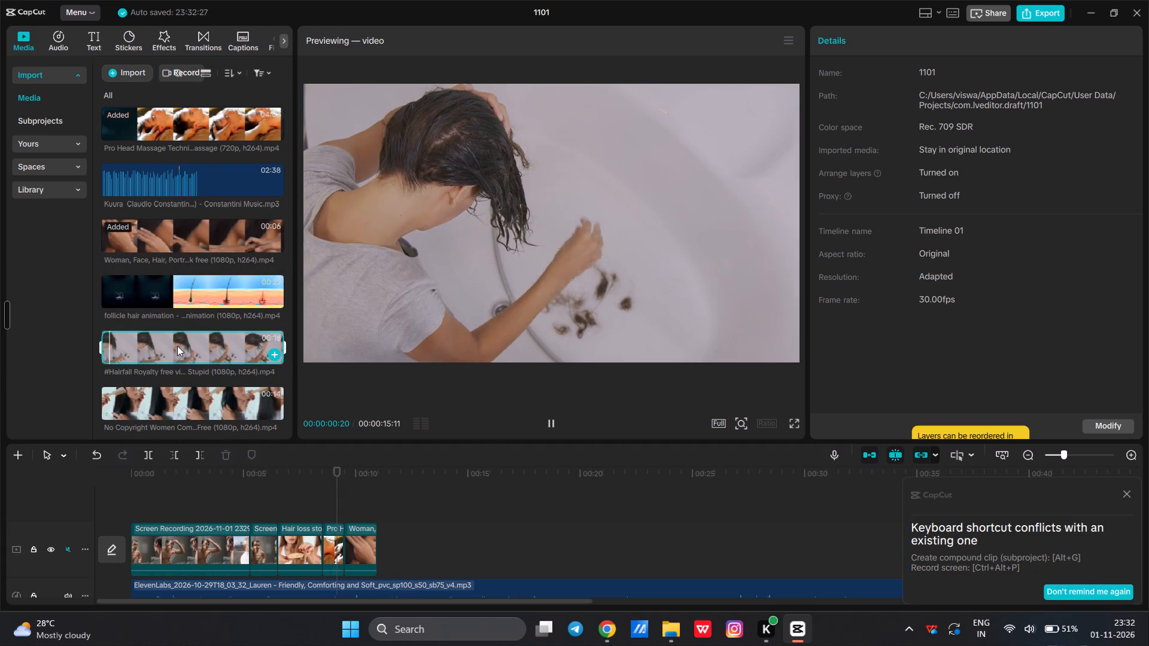
pyautogui.click(200, 403)
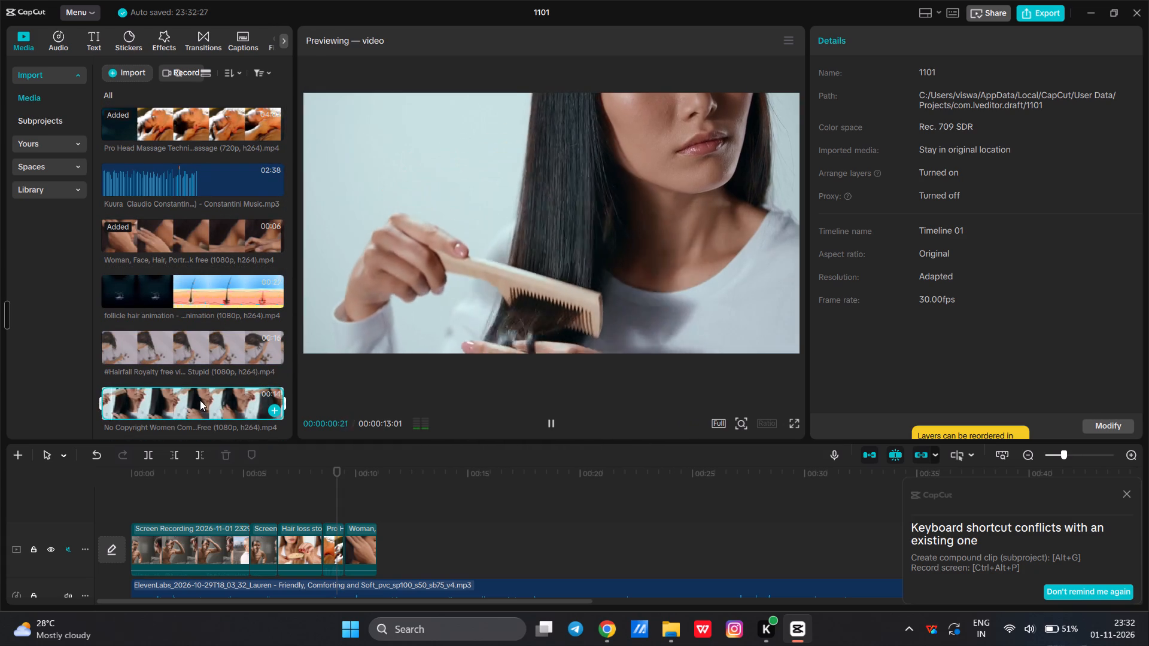
pyautogui.scroll(-3, 200, 400)
pyautogui.click(180, 269)
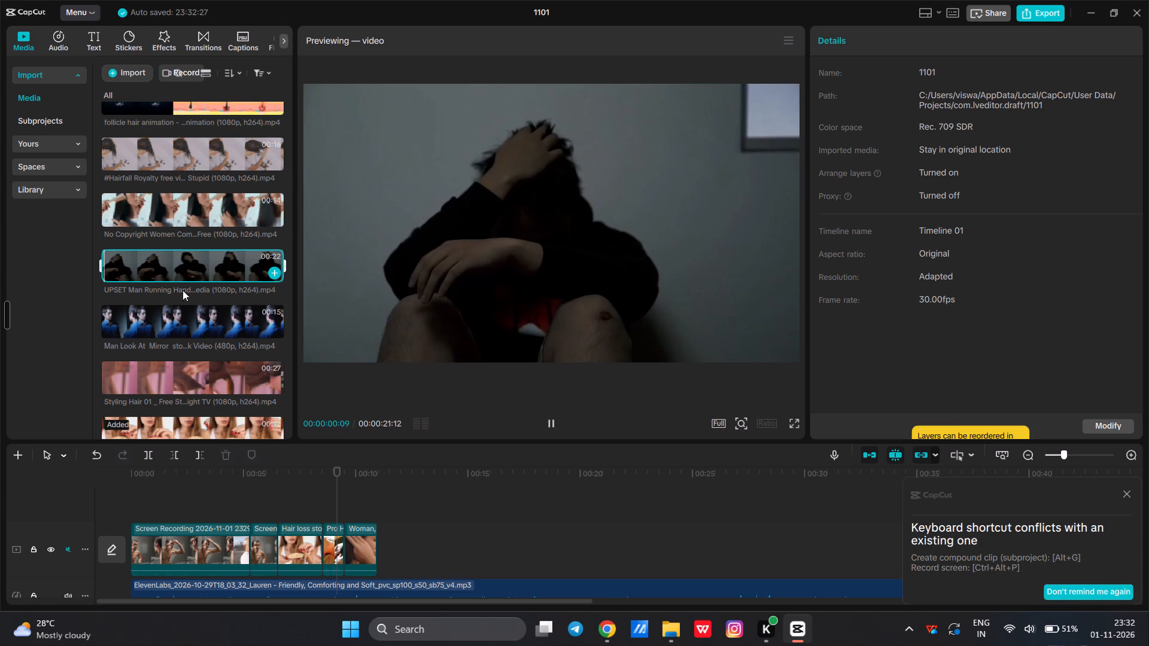
pyautogui.click(191, 322)
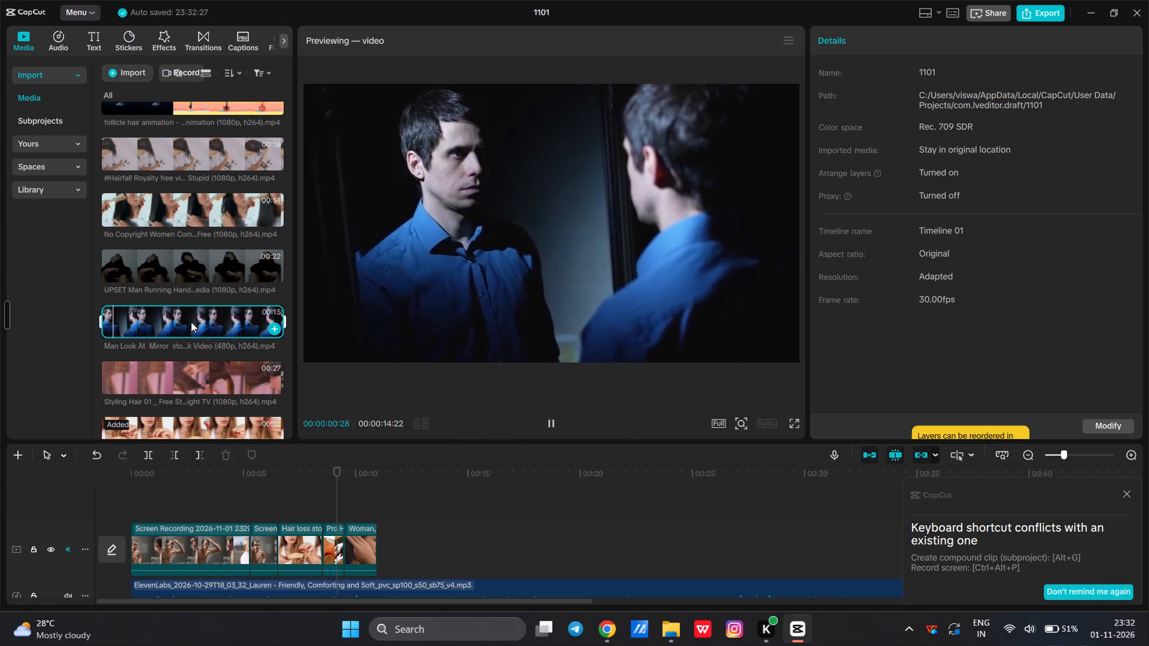
# Insert the Man Look At Mirror clip between the Hair loss clip and the Pro Head Massage clip.
pyautogui.moveTo(191, 322); pyautogui.dragTo(317, 484)
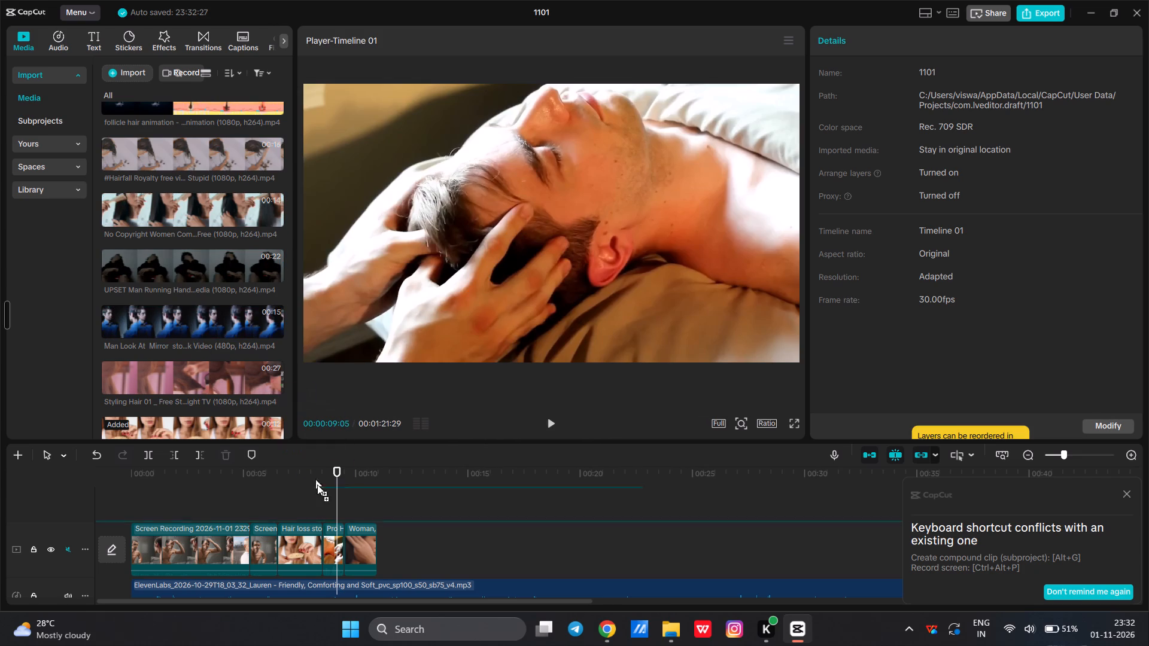
pyautogui.moveTo(317, 484); pyautogui.dragTo(325, 566)
# Play the sequence into the Man Look At Mirror clip and split that clip at 00:00:12:04.
pyautogui.click(280, 519)
pyautogui.press('space')
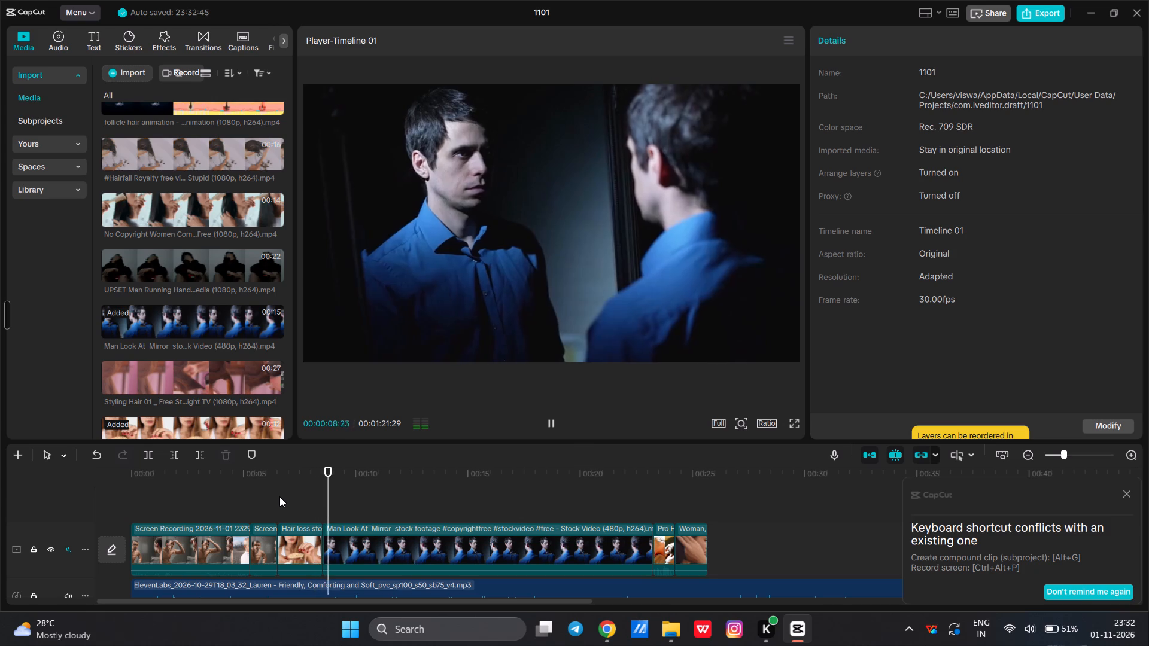
pyautogui.press('space')
pyautogui.click(400, 529)
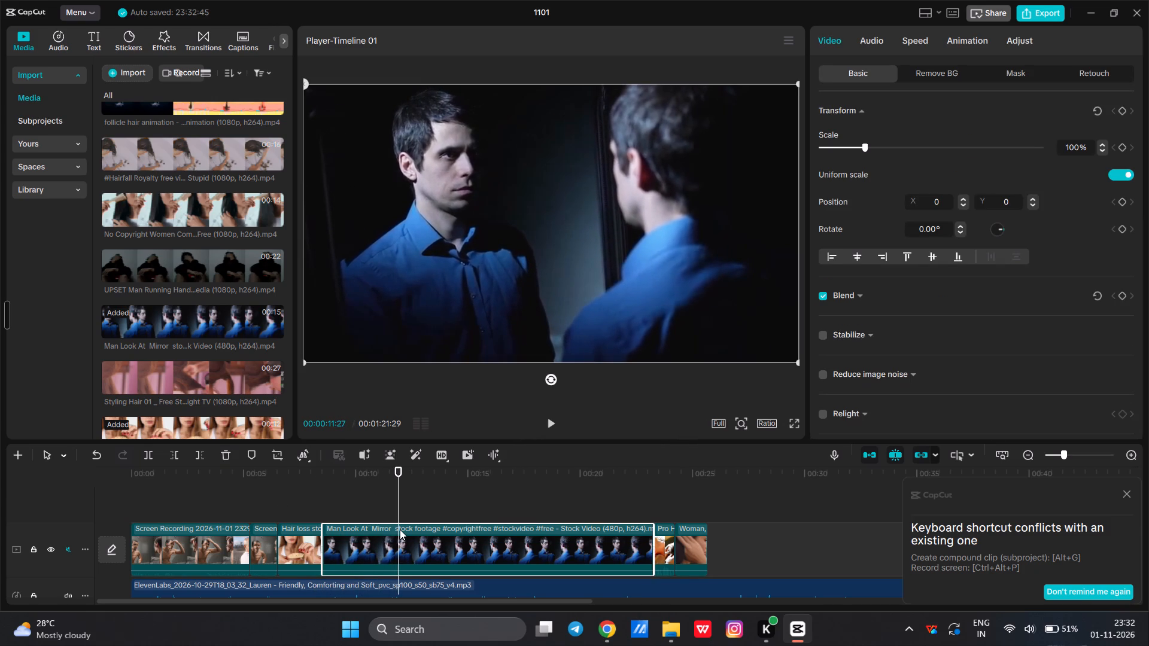
pyautogui.press('space')
pyautogui.press('space')
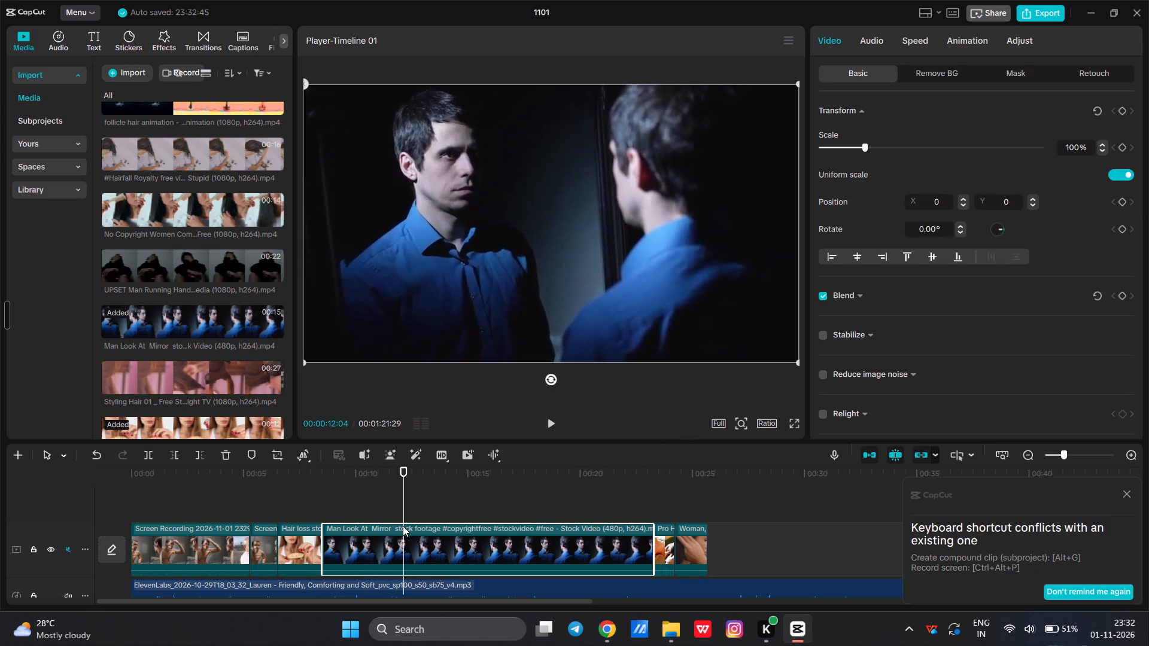
pyautogui.hotkey('ctrl', 'b')
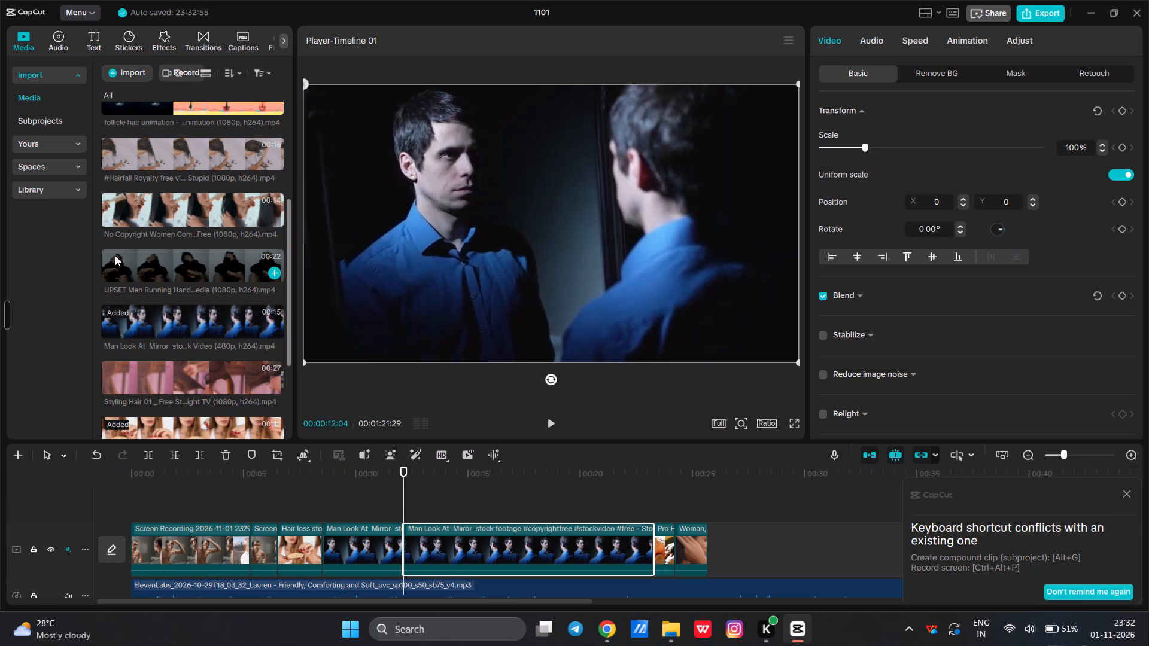
# Insert the No Copyright Women Combing her Hairs clip at 00:00:12:04, between the two parts of the Man Look At Mirror clip.
pyautogui.moveTo(174, 212); pyautogui.dragTo(404, 556)
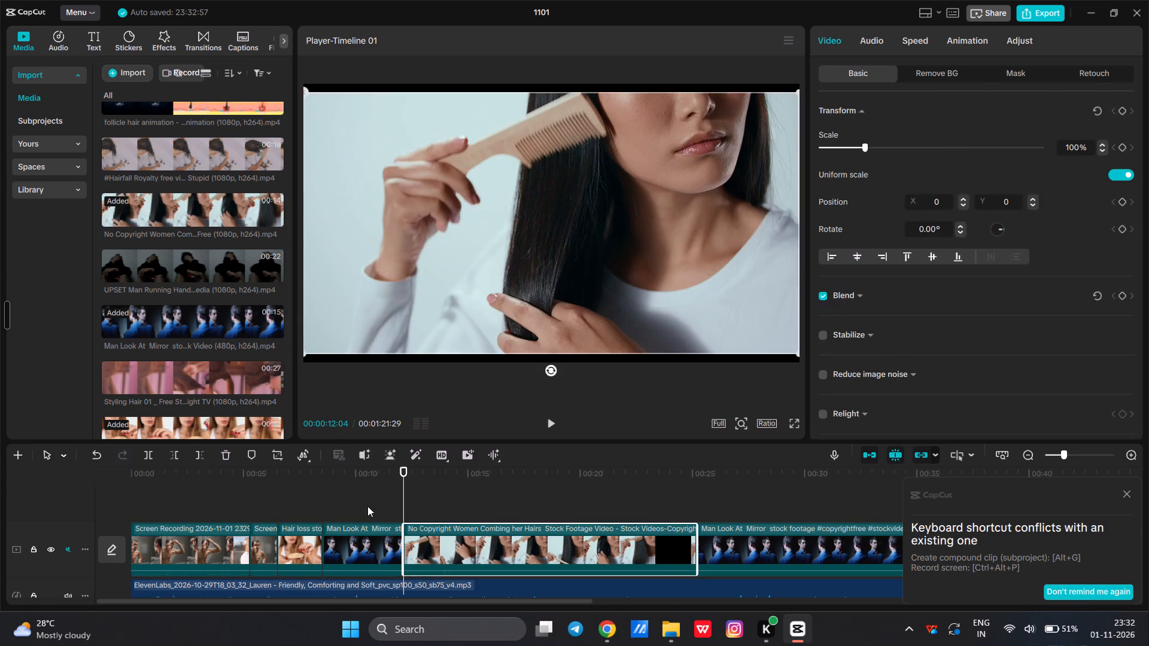
# Review the cut at 00:00:12:04 and shorten the end of the first Man Look At Mirror part by about 1 second.
pyautogui.click(367, 506)
pyautogui.press('space')
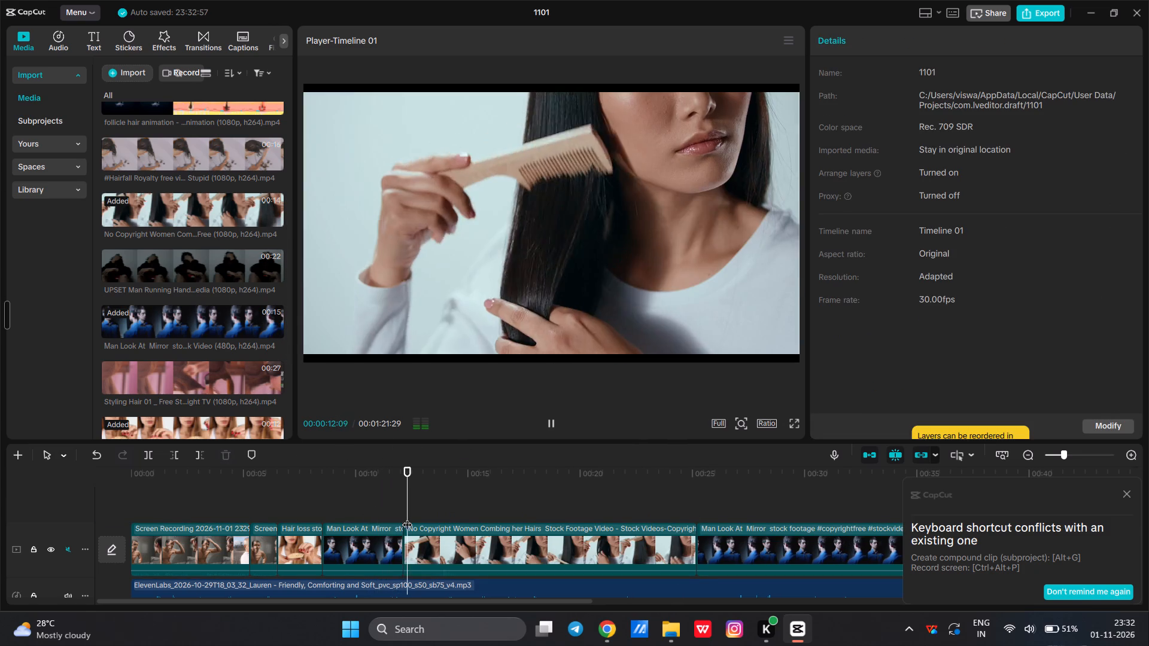
pyautogui.press('space')
pyautogui.click(378, 502)
pyautogui.press('space')
pyautogui.press('space')
pyautogui.click(385, 548)
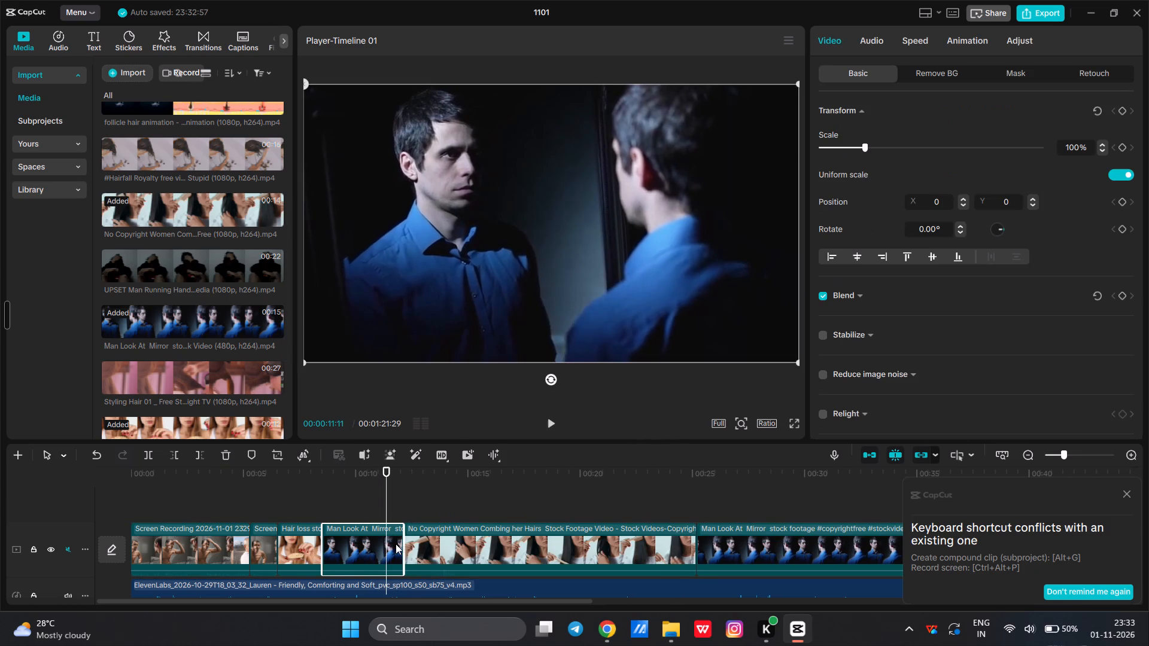
pyautogui.moveTo(401, 543); pyautogui.dragTo(378, 540)
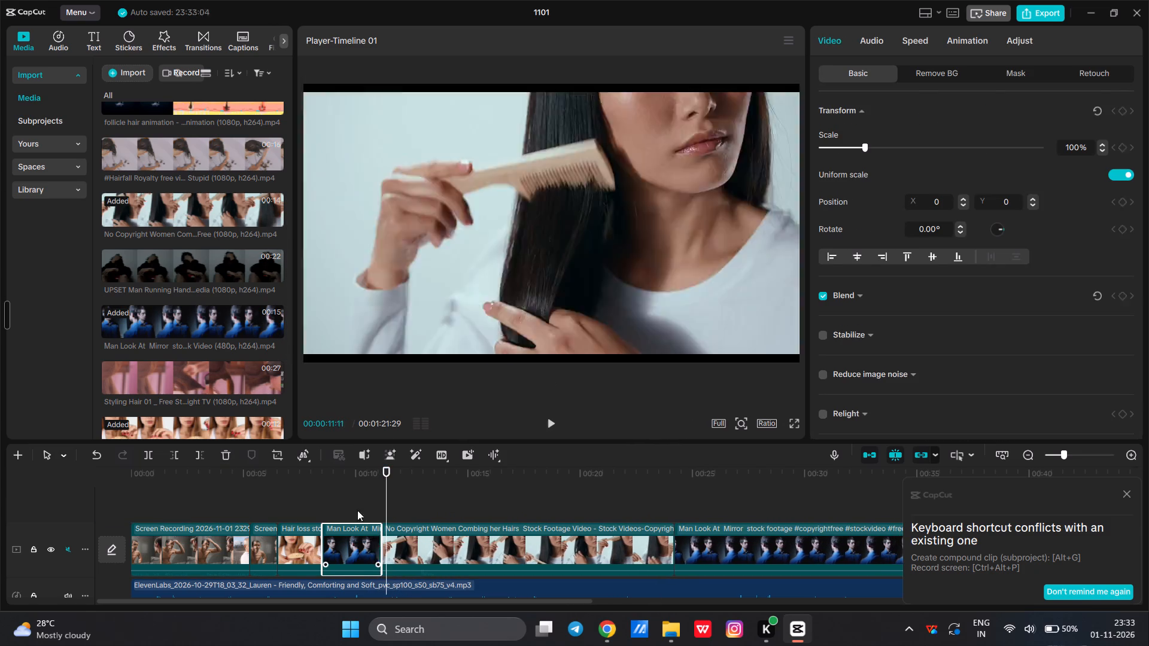
# Play the sequence into the No Copyright Women Combing her Hairs clip and split that clip at 00:00:15:18.
pyautogui.click(352, 502)
pyautogui.press('space')
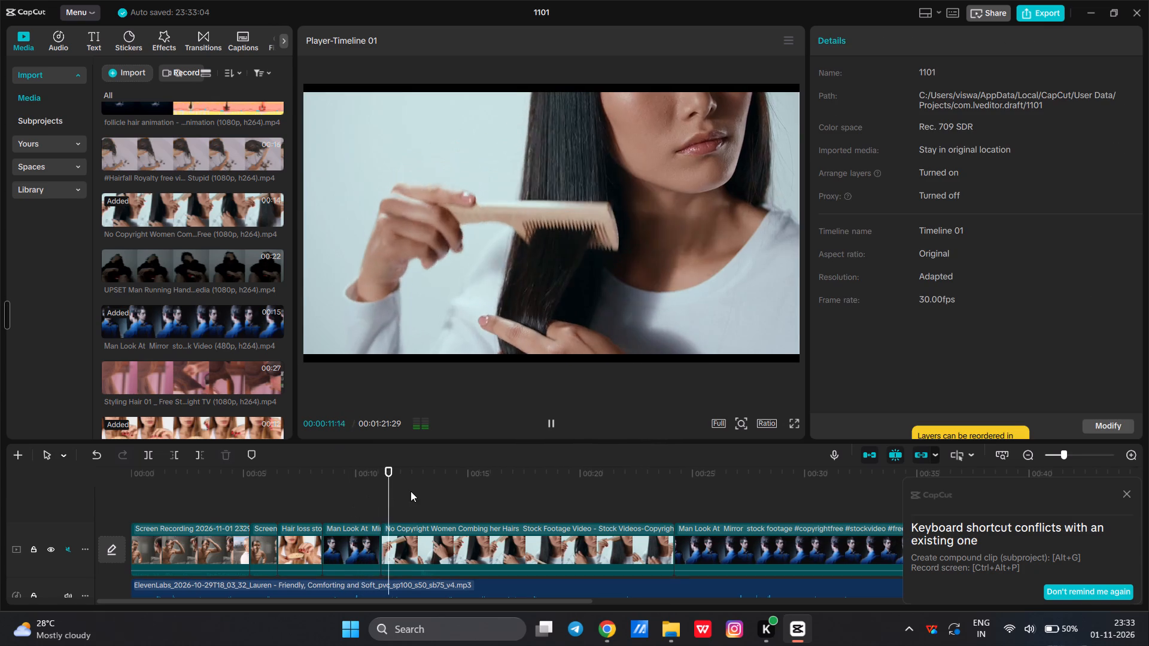
pyautogui.click(439, 501)
pyautogui.doubleClick(440, 502)
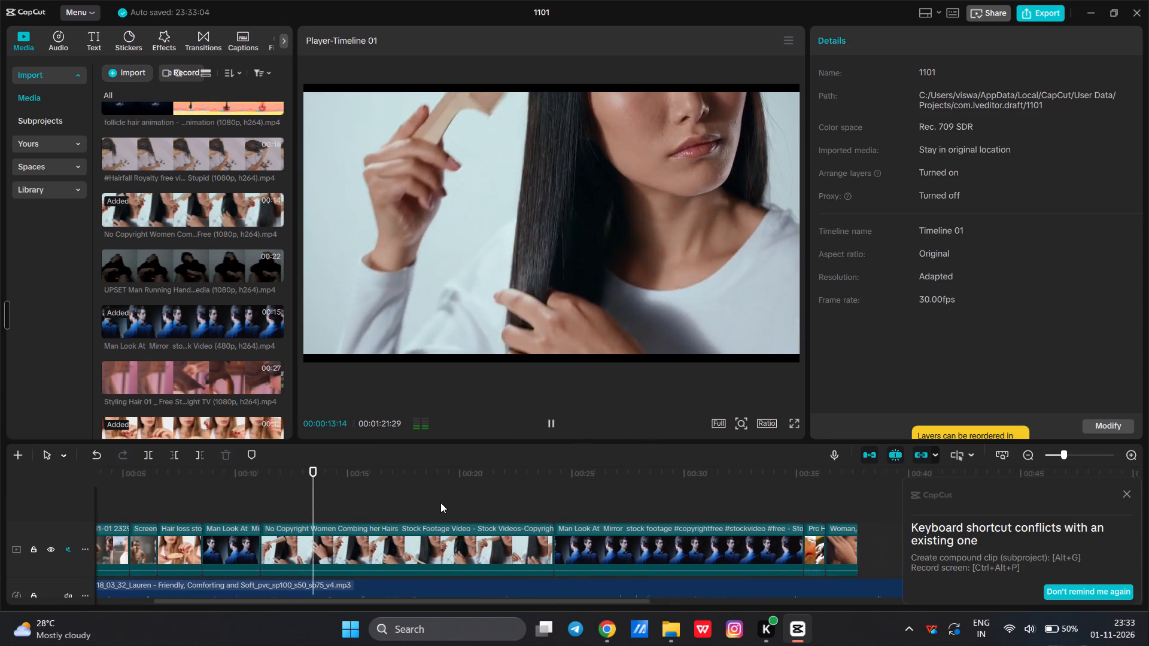
pyautogui.press('space')
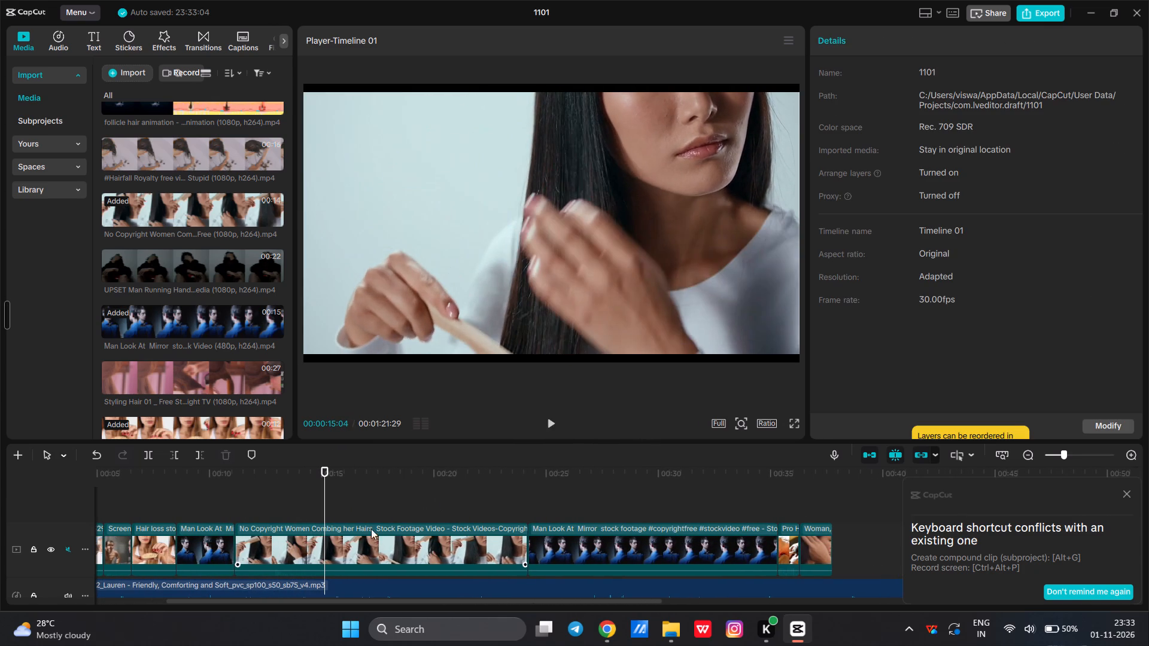
pyautogui.press('space')
pyautogui.press('space')
pyautogui.click(352, 540)
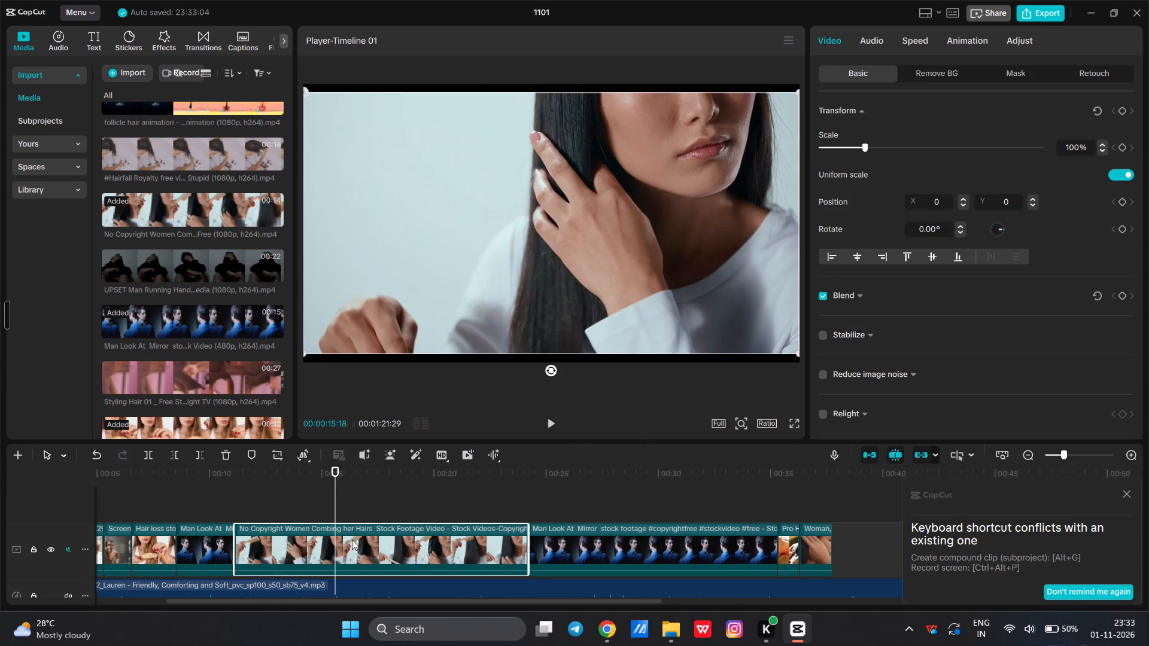
pyautogui.hotkey('ctrl', 'b')
# Insert the UPSET Man Running Hands Through Hair clip between the two parts of the Women Combing clip.
pyautogui.press('space')
pyautogui.press('space')
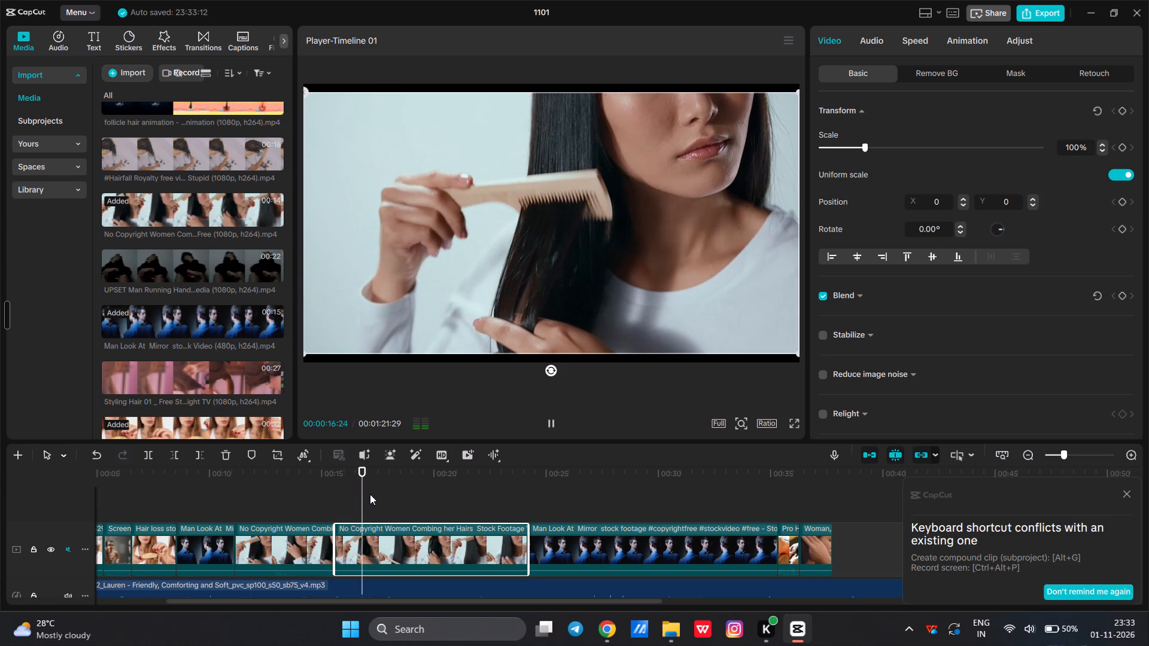
pyautogui.scroll(1, 330, 508)
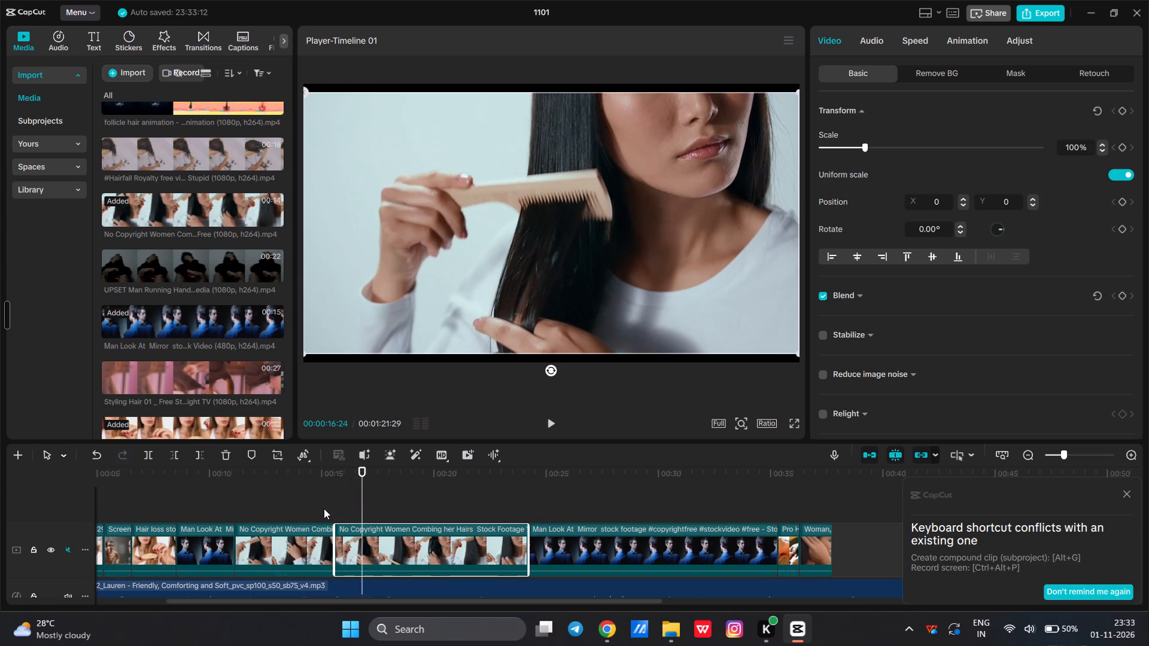
pyautogui.moveTo(209, 268); pyautogui.dragTo(338, 552)
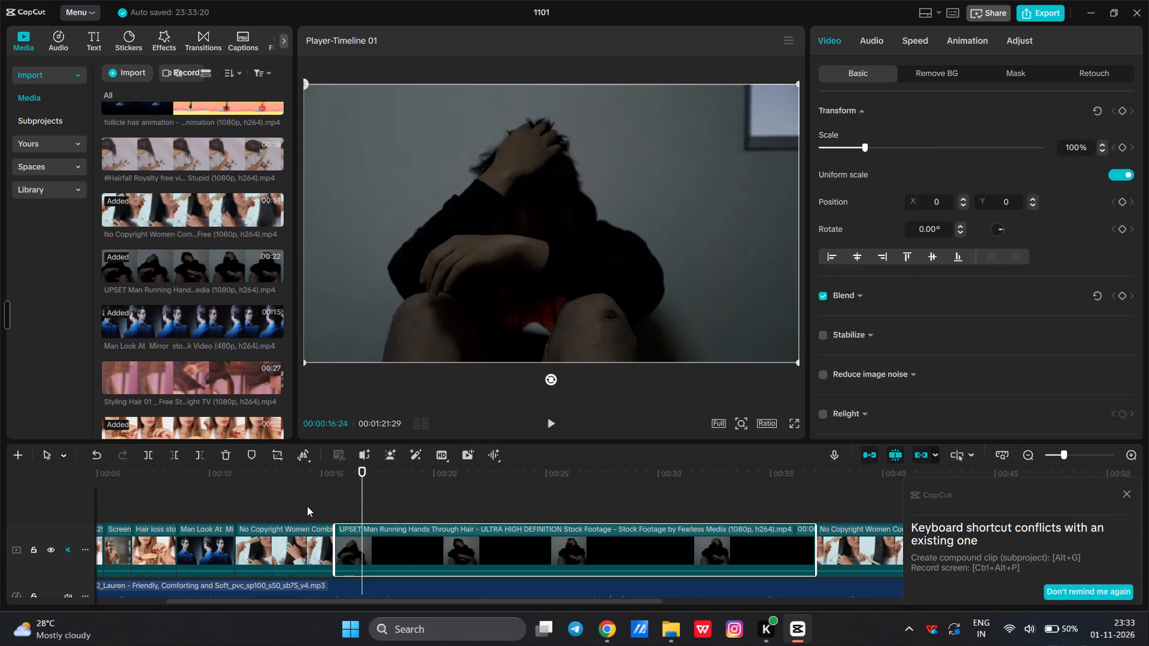
# Play the sequence into the UPSET Man clip and split that clip at 00:00:17:05.
pyautogui.click(306, 505)
pyautogui.press('space')
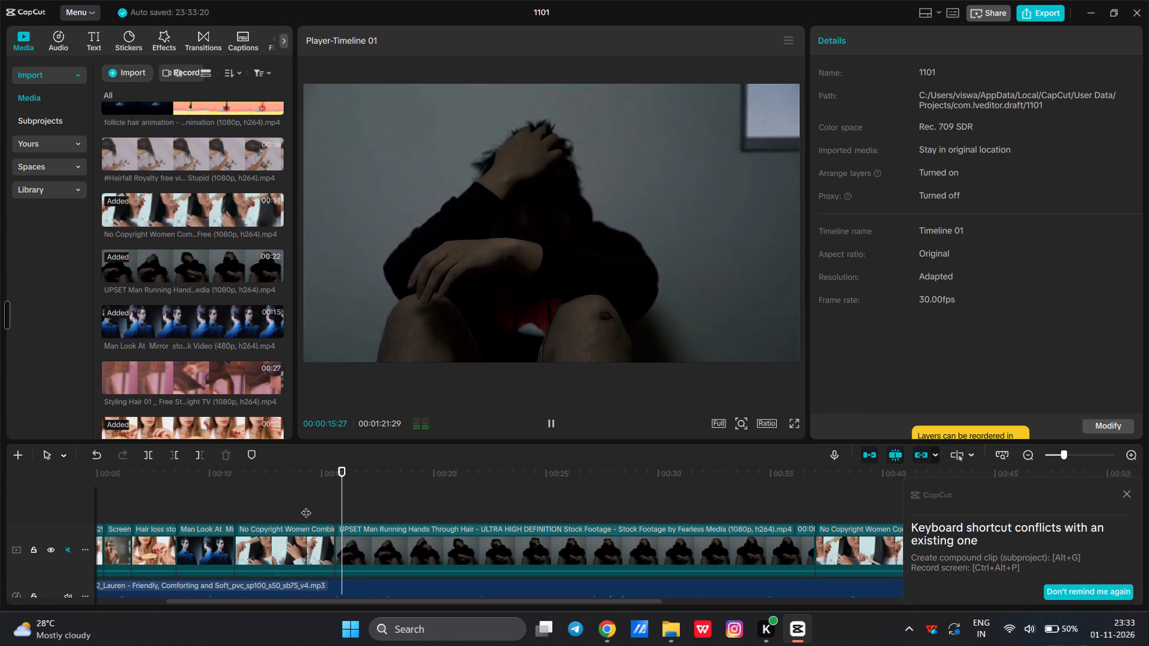
pyautogui.press('space')
pyautogui.click(427, 541)
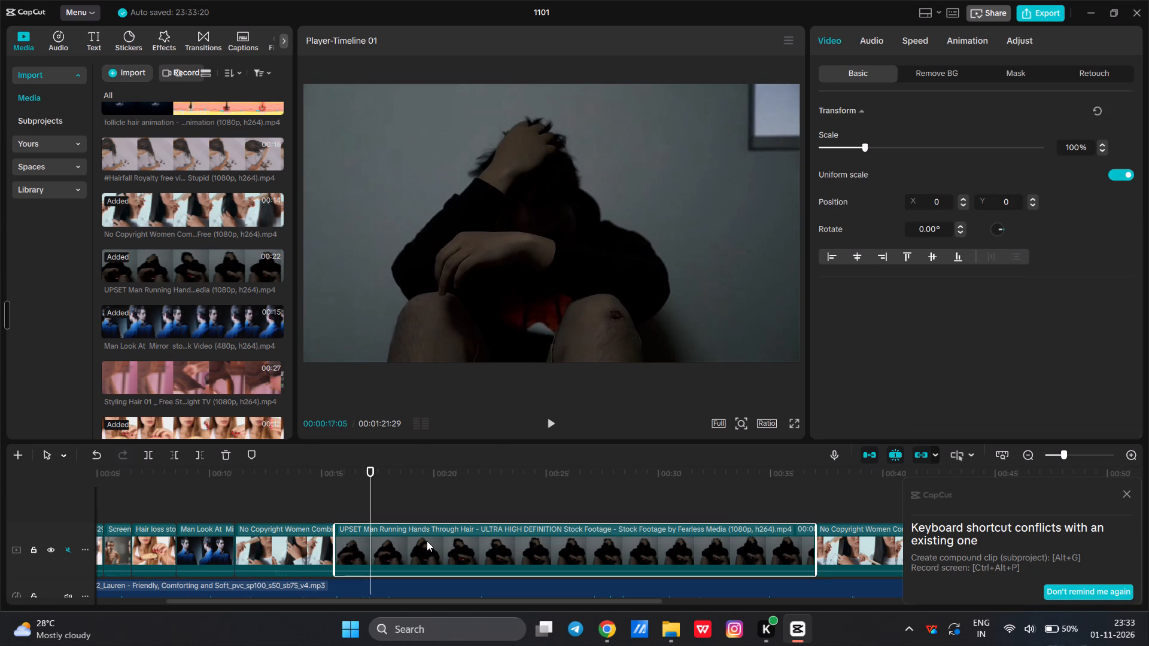
pyautogui.hotkey('ctrl', 'b')
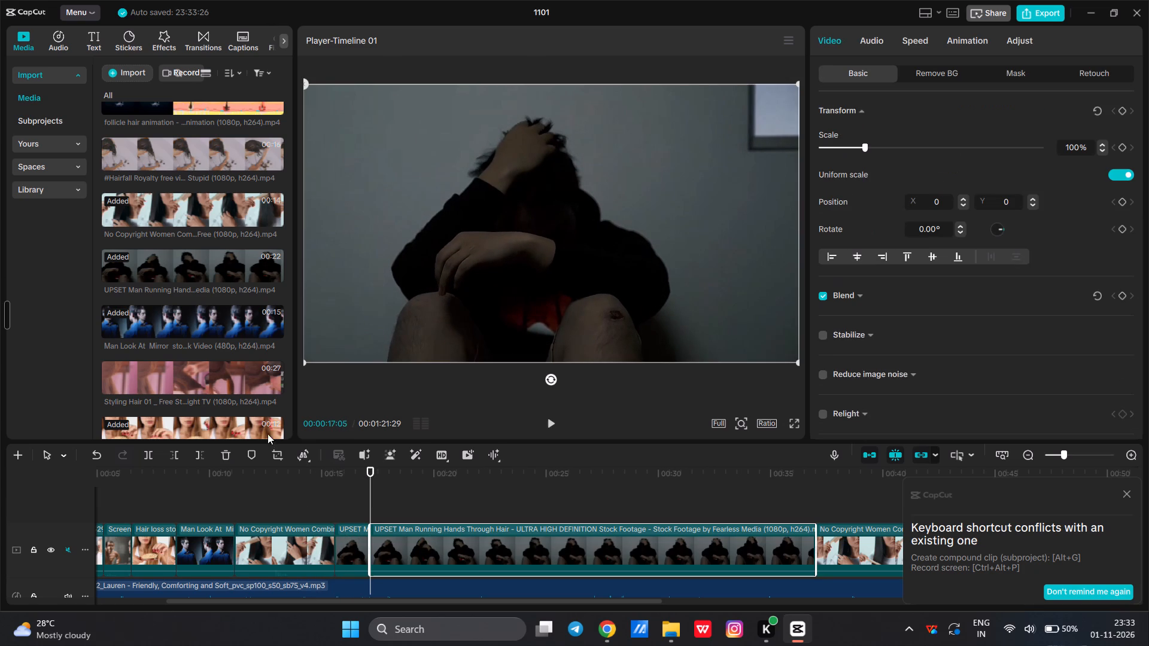
# Insert the #Hairfall Royalty free video footage clip between the two parts of the UPSET Man clip.
pyautogui.scroll(2, 169, 264)
pyautogui.moveTo(181, 284); pyautogui.dragTo(315, 435)
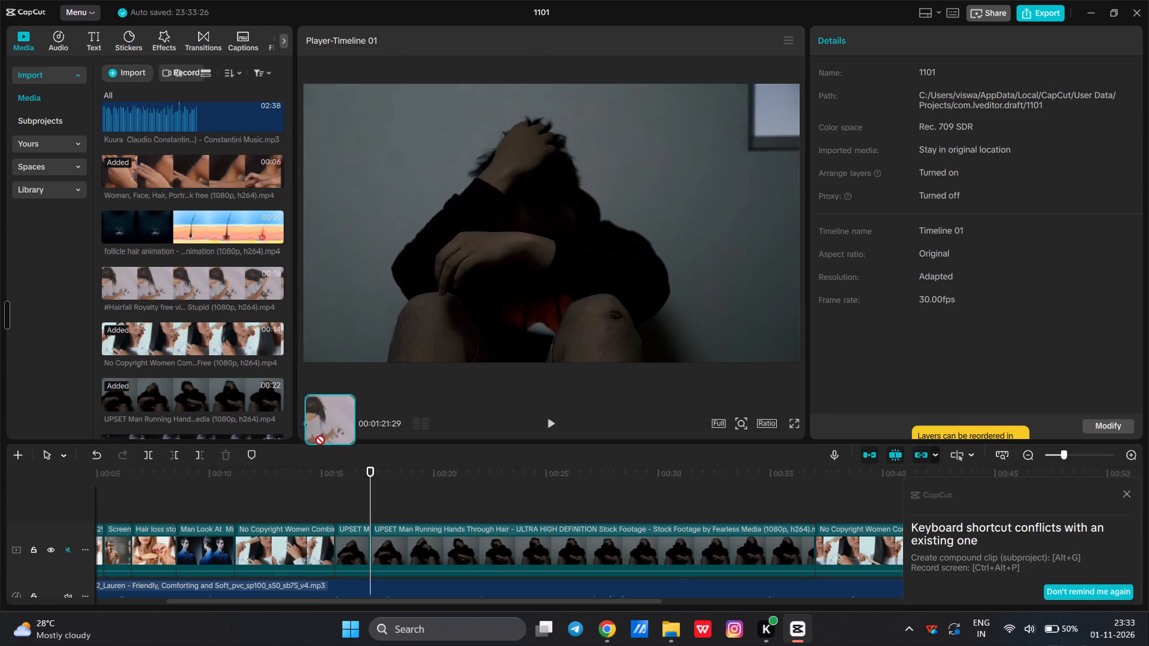
pyautogui.moveTo(315, 435); pyautogui.dragTo(442, 551)
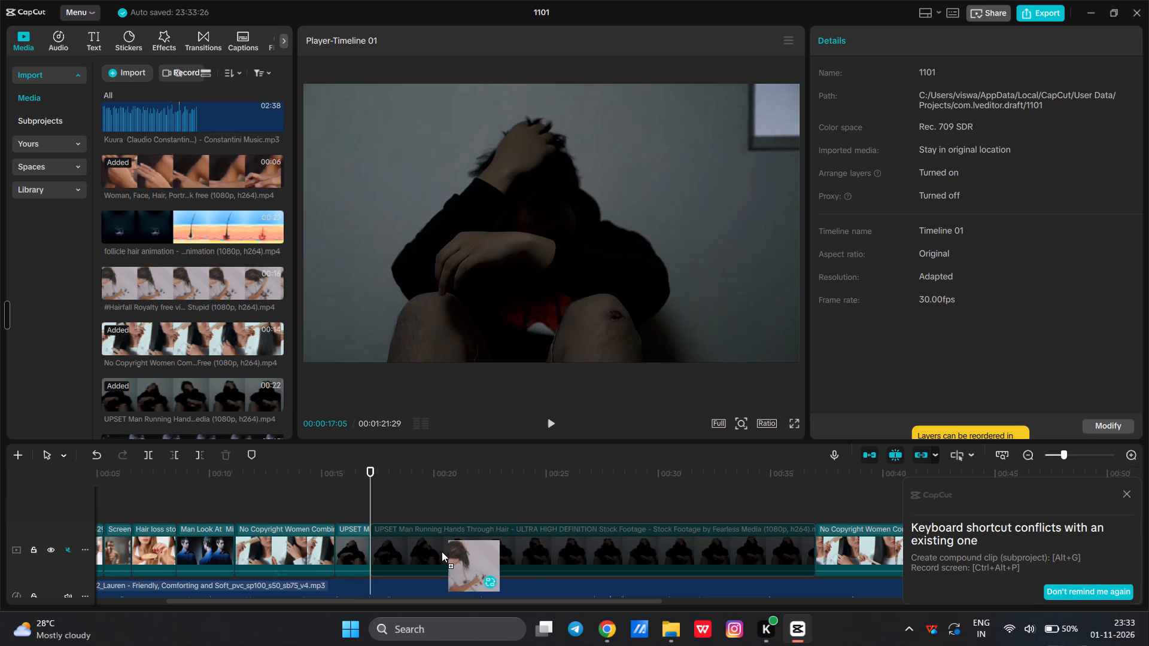
pyautogui.moveTo(442, 551); pyautogui.dragTo(412, 545)
# Review the cut into the #Hairfall clip and trim a fraction of a second off the end of the first UPSET Man part.
pyautogui.click(334, 514)
pyautogui.press('space')
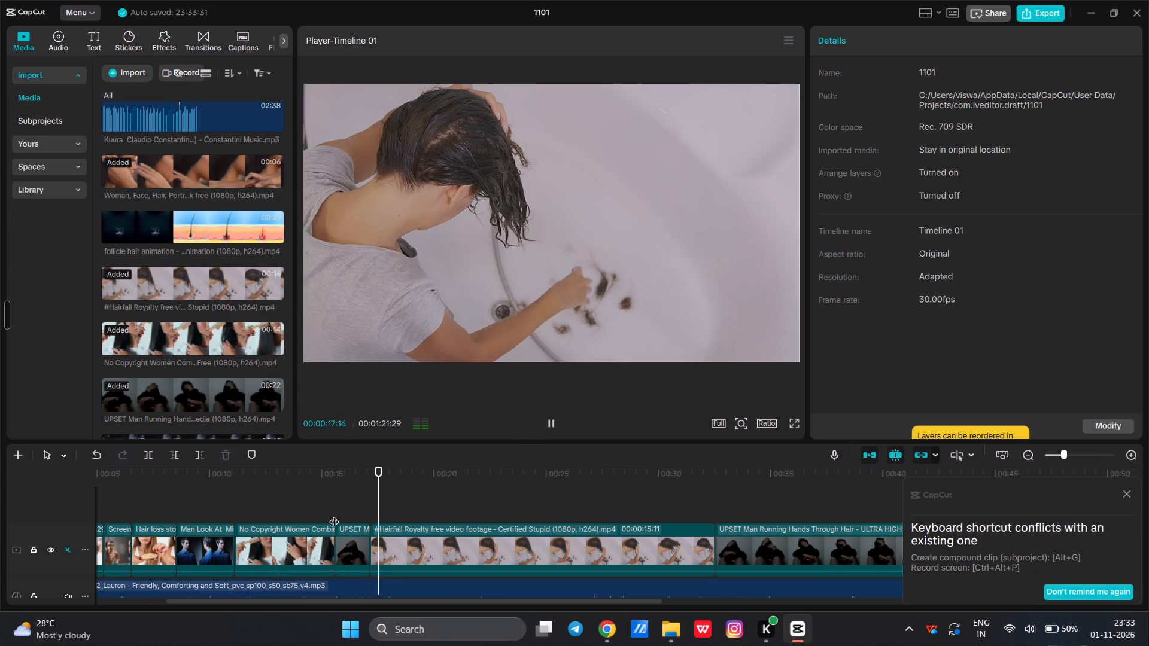
pyautogui.press('space')
pyautogui.click(348, 534)
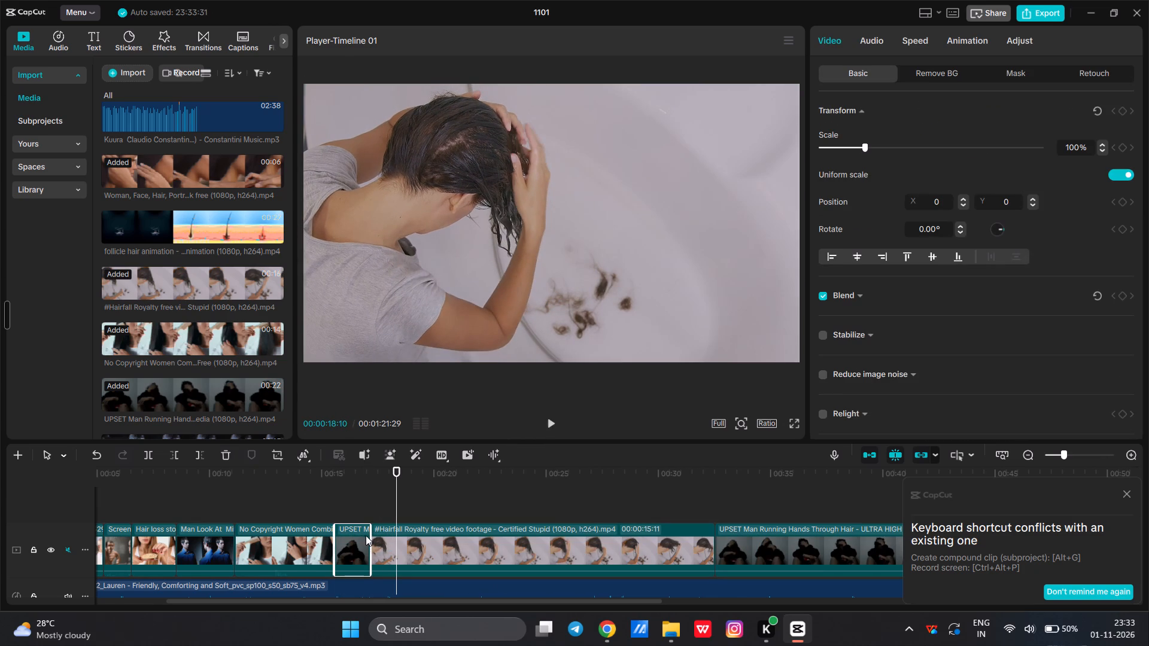
pyautogui.moveTo(368, 537); pyautogui.dragTo(361, 533)
# Play the sequence into the #Hairfall clip and split that clip at 00:00:18:13.
pyautogui.click(346, 507)
pyautogui.press('space')
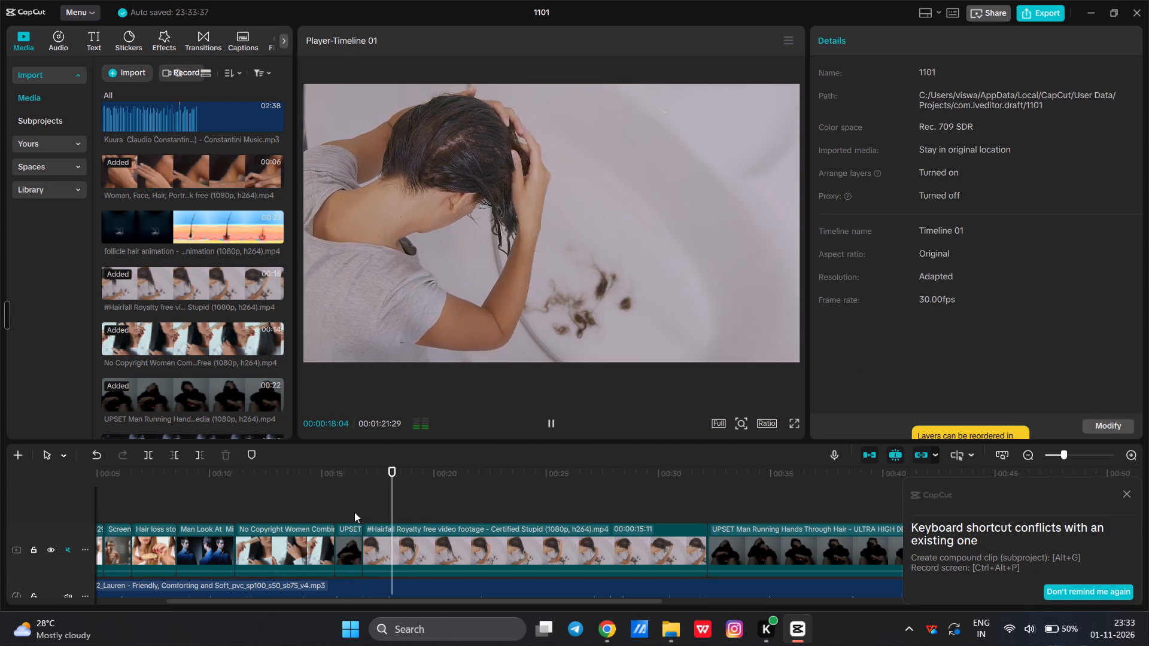
pyautogui.press('space')
pyautogui.click(411, 537)
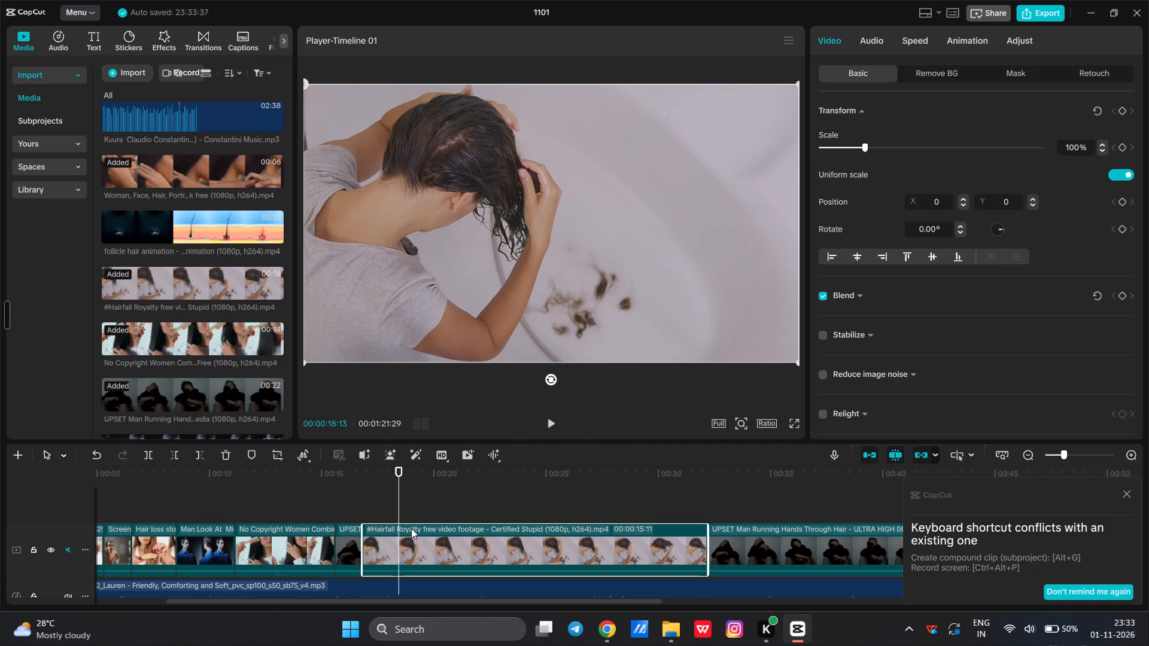
pyautogui.hotkey('ctrl', 'b')
# Play on through the remaining #Hairfall part and split it at 00:00:20:00.
pyautogui.press('space')
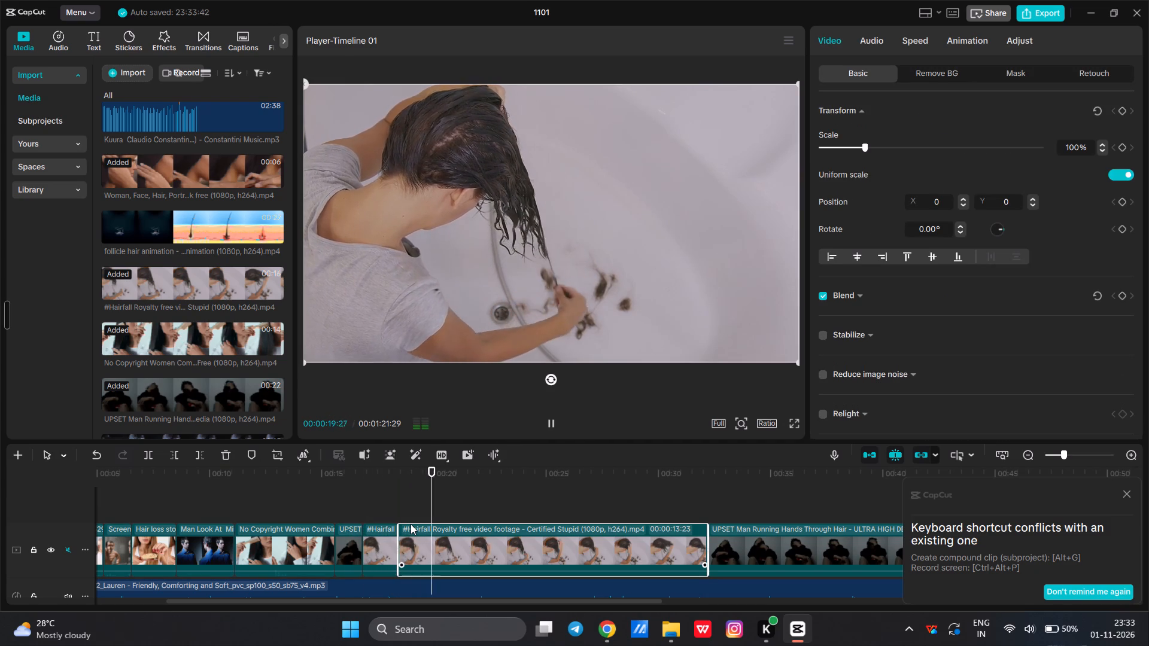
pyautogui.press('space')
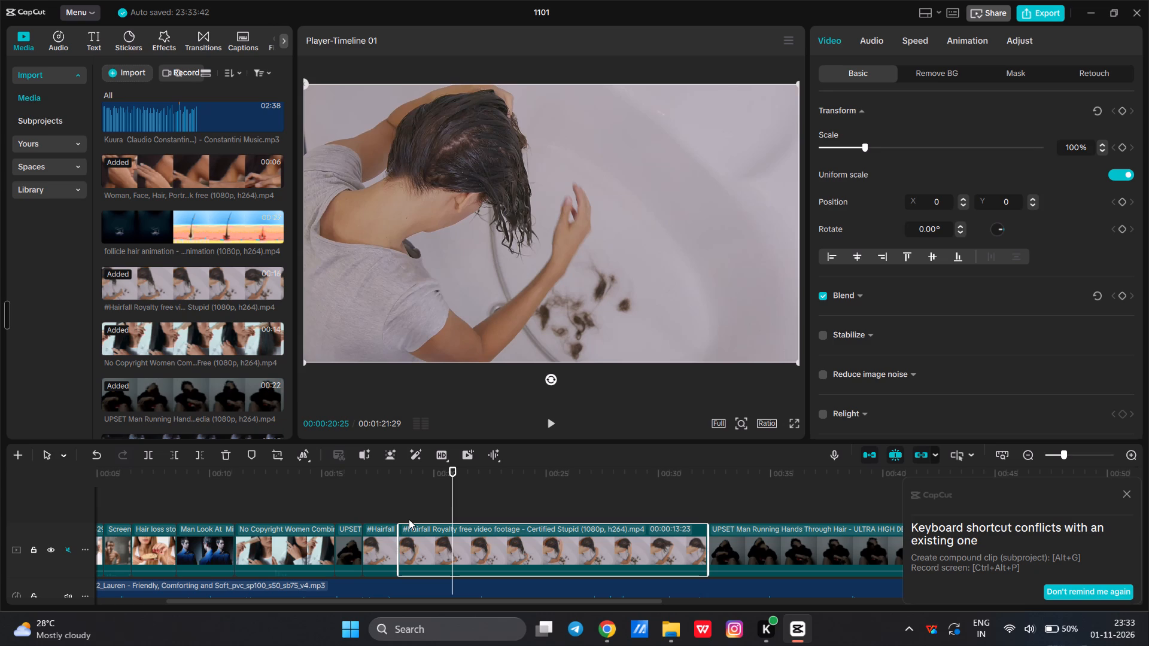
pyautogui.click(421, 480)
pyautogui.press('space')
pyautogui.press('space')
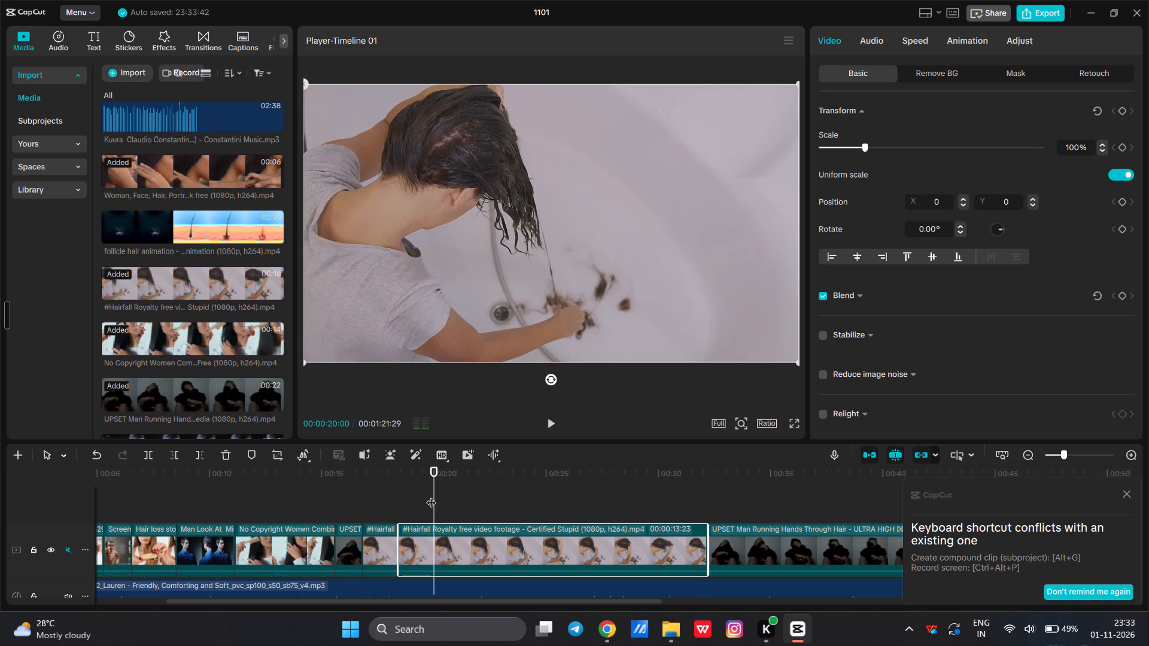
pyautogui.click(433, 541)
pyautogui.hotkey('ctrl', 'b')
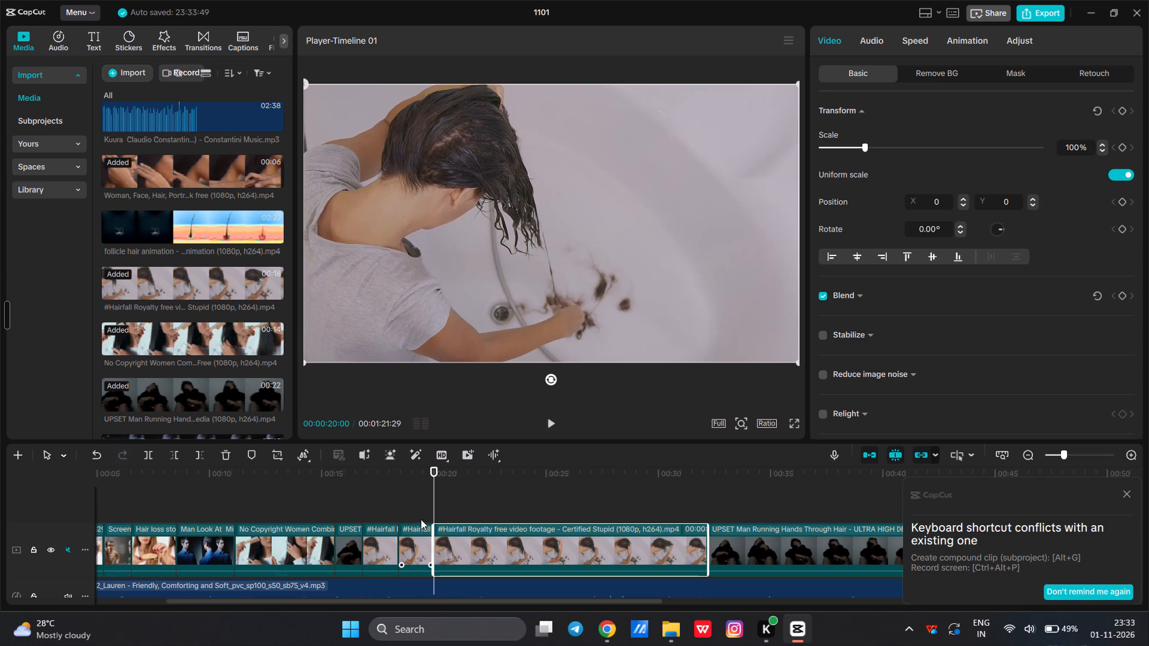
# Insert the Woman, Face, Hair, Portrait clip at 00:00:20:00, before the last #Hairfall part.
pyautogui.scroll(-5, 202, 316)
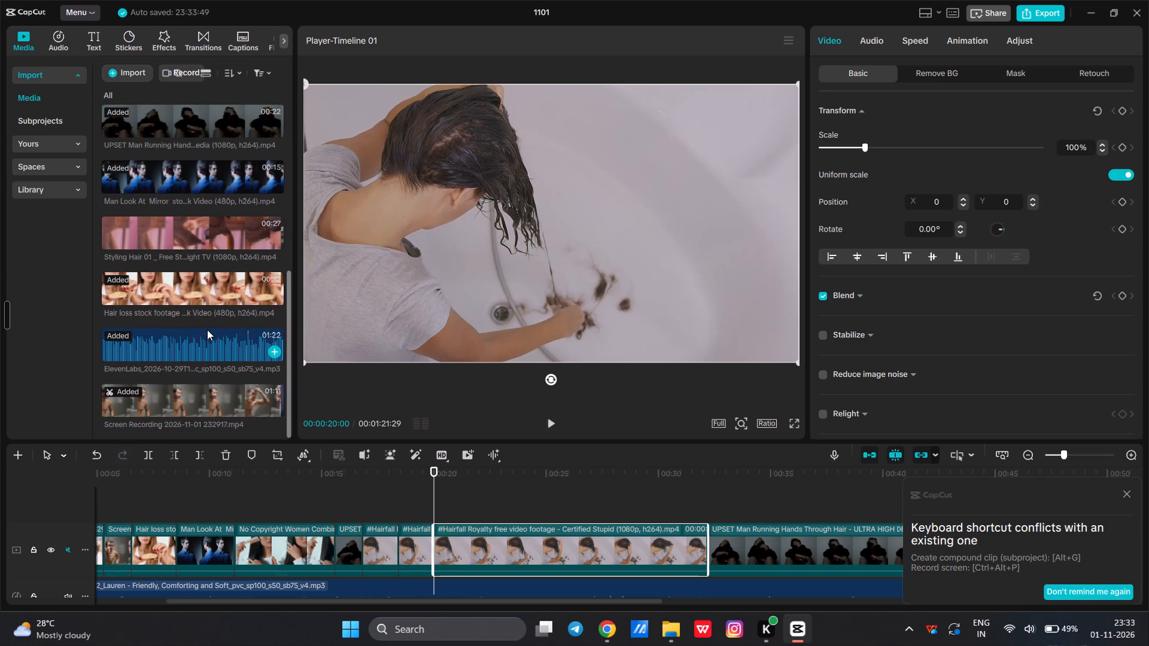
pyautogui.scroll(3, 205, 309)
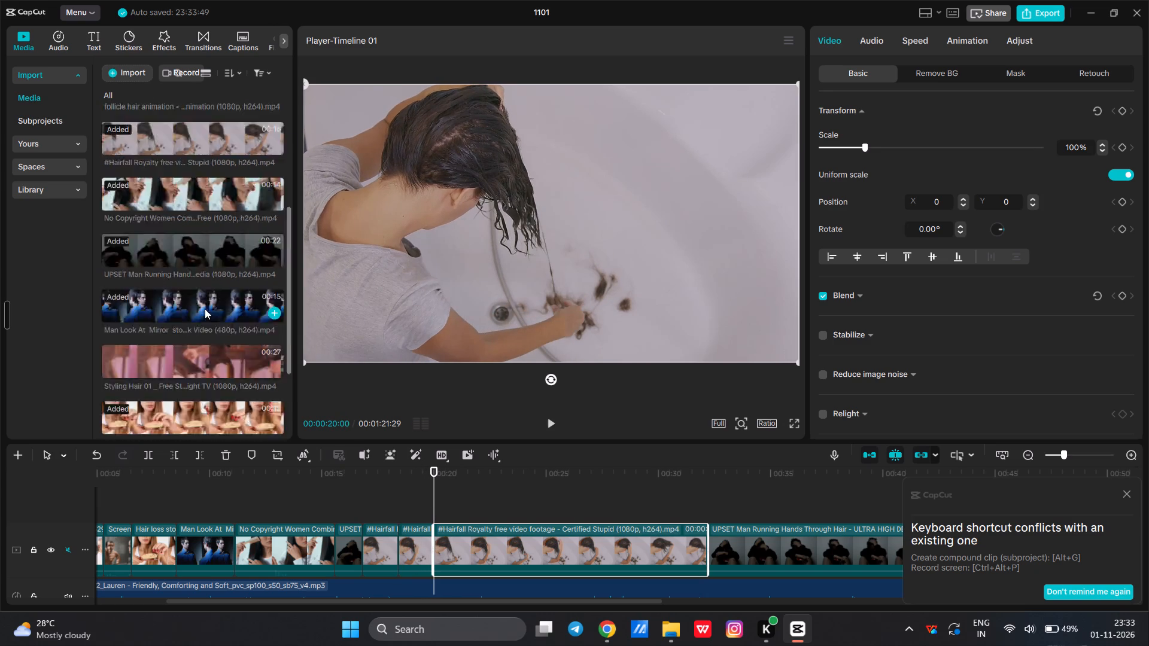
pyautogui.scroll(6, 205, 309)
pyautogui.click(222, 117)
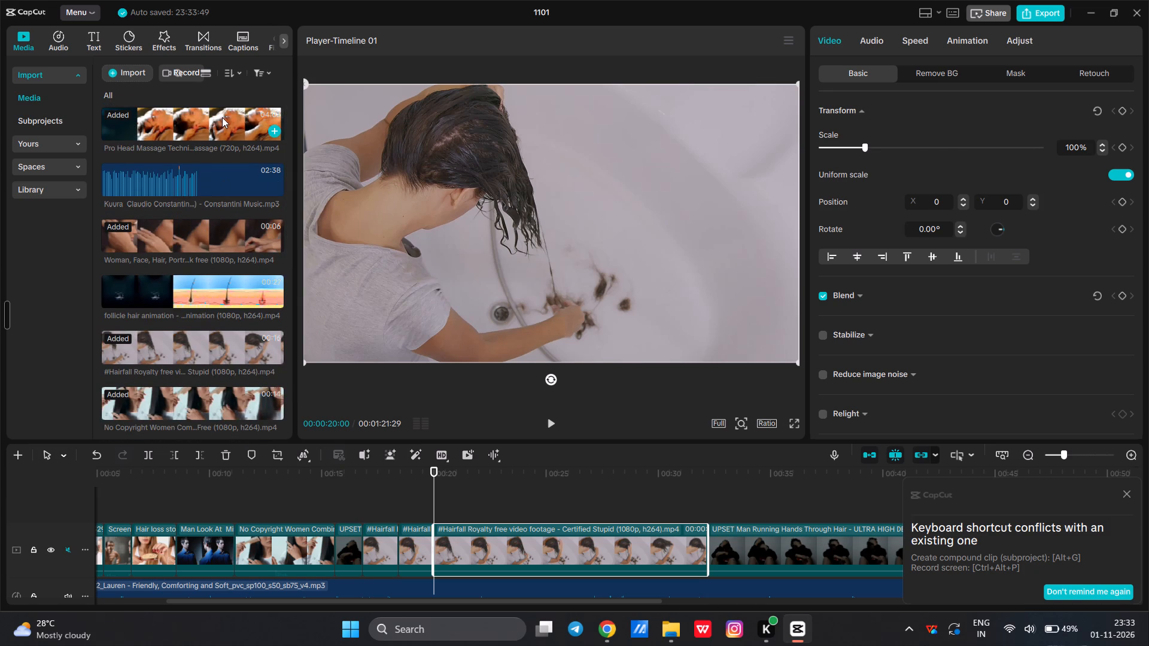
pyautogui.click(223, 249)
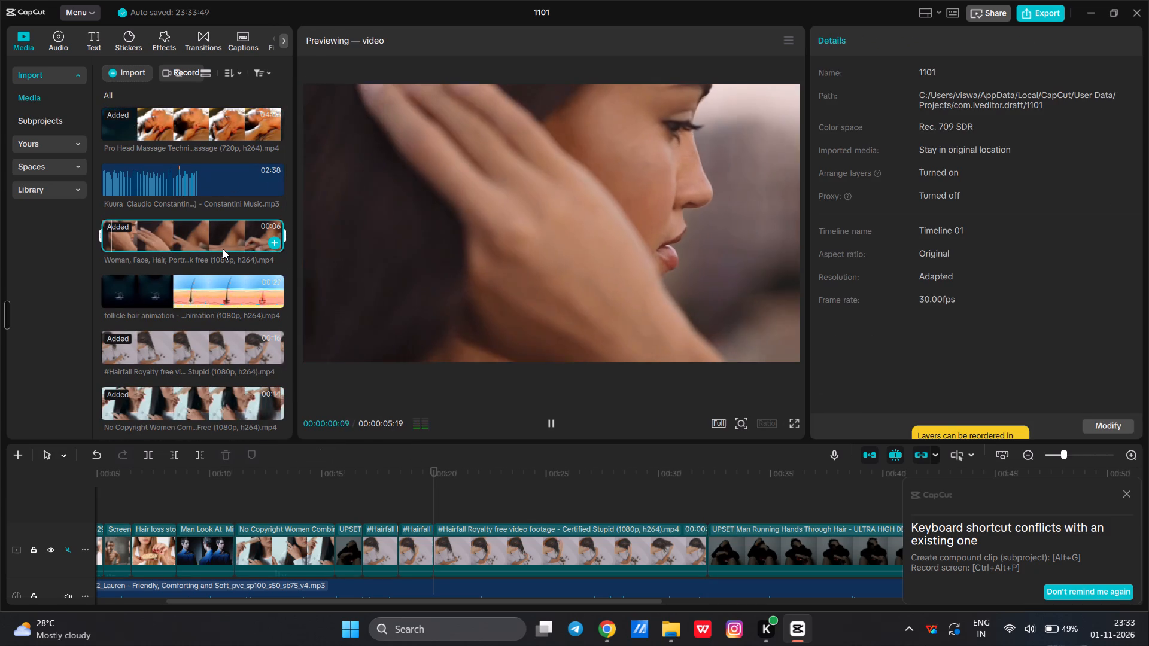
pyautogui.press('space')
pyautogui.moveTo(173, 229); pyautogui.dragTo(285, 298)
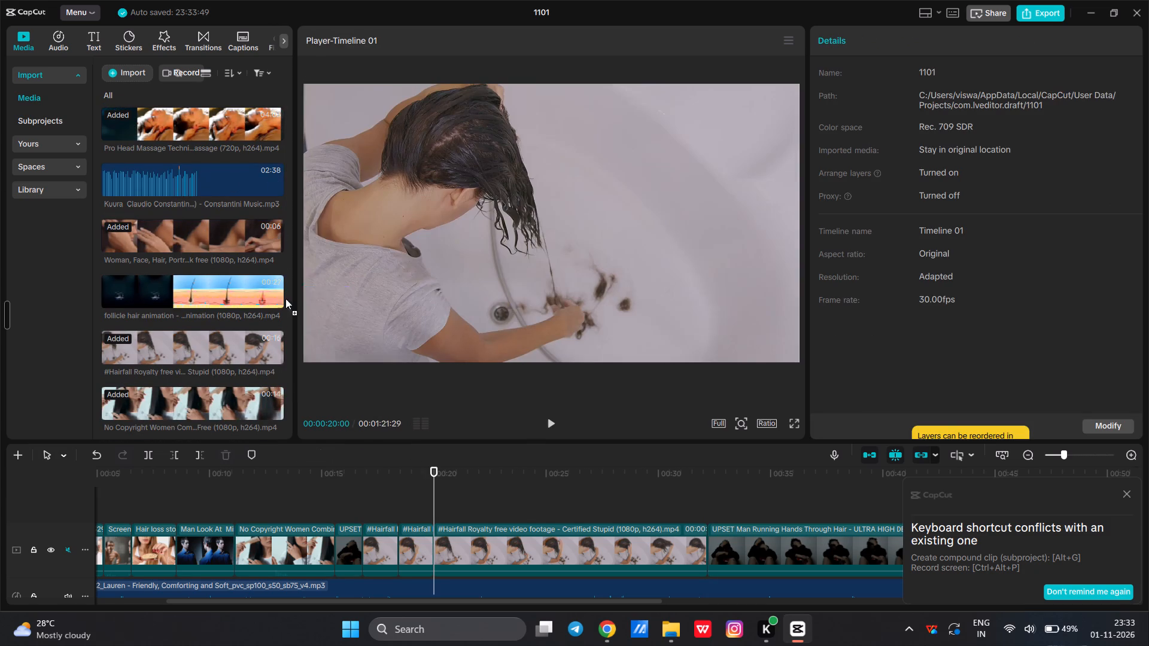
pyautogui.moveTo(285, 298); pyautogui.dragTo(451, 554)
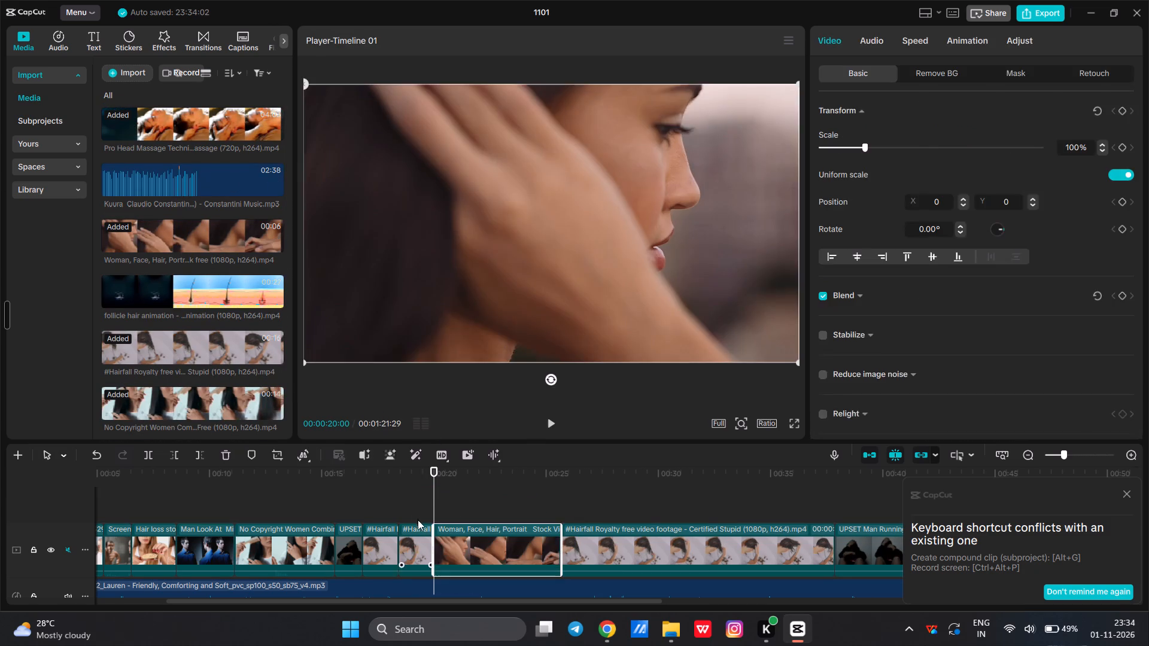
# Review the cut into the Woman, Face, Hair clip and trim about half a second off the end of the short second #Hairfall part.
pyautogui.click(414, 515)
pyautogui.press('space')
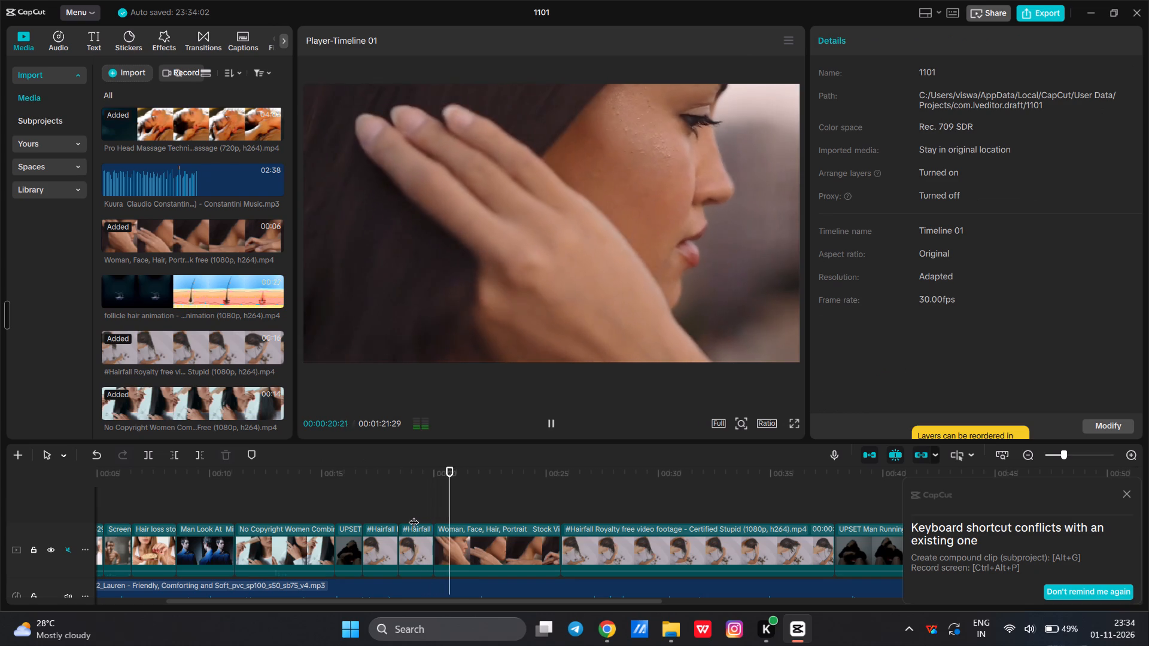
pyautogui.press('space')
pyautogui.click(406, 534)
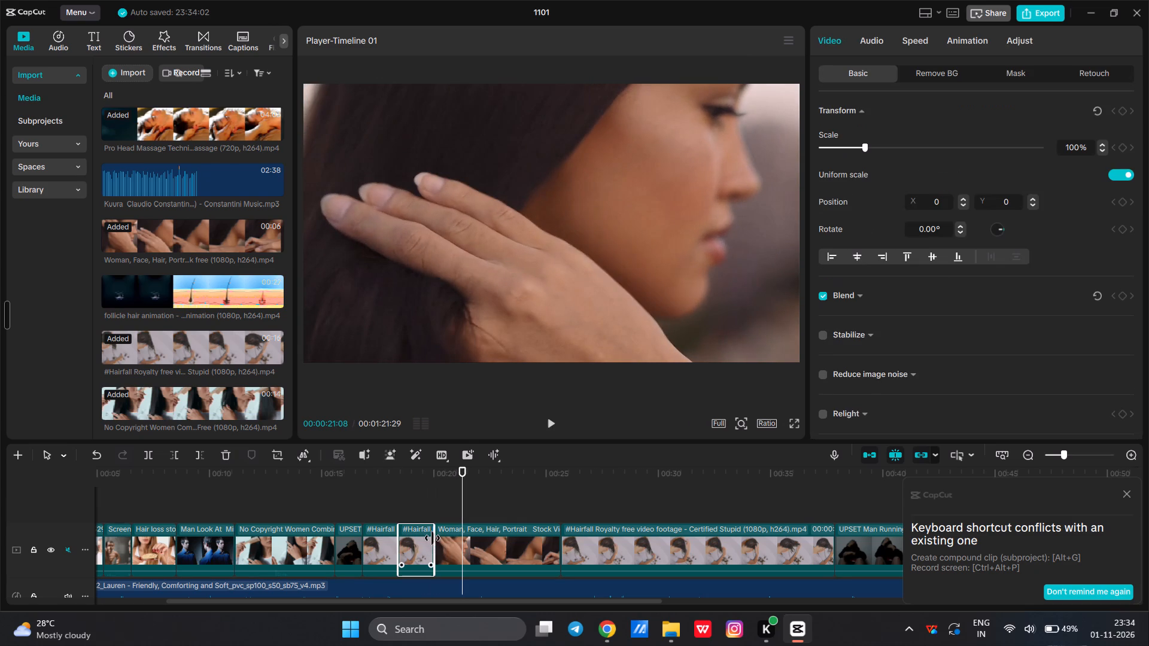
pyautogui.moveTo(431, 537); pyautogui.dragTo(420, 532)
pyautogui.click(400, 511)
# Play through the #Hairfall parts and delete the short second part before the Woman, Face, Hair clip.
pyautogui.click(363, 499)
pyautogui.press('space')
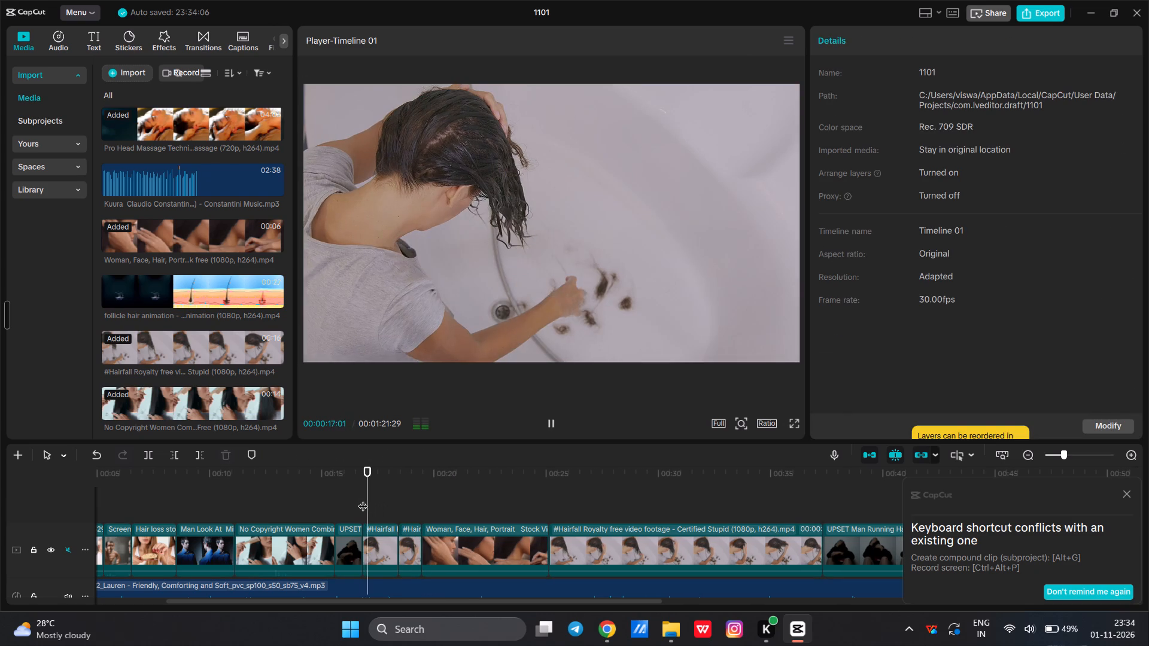
pyautogui.press('space')
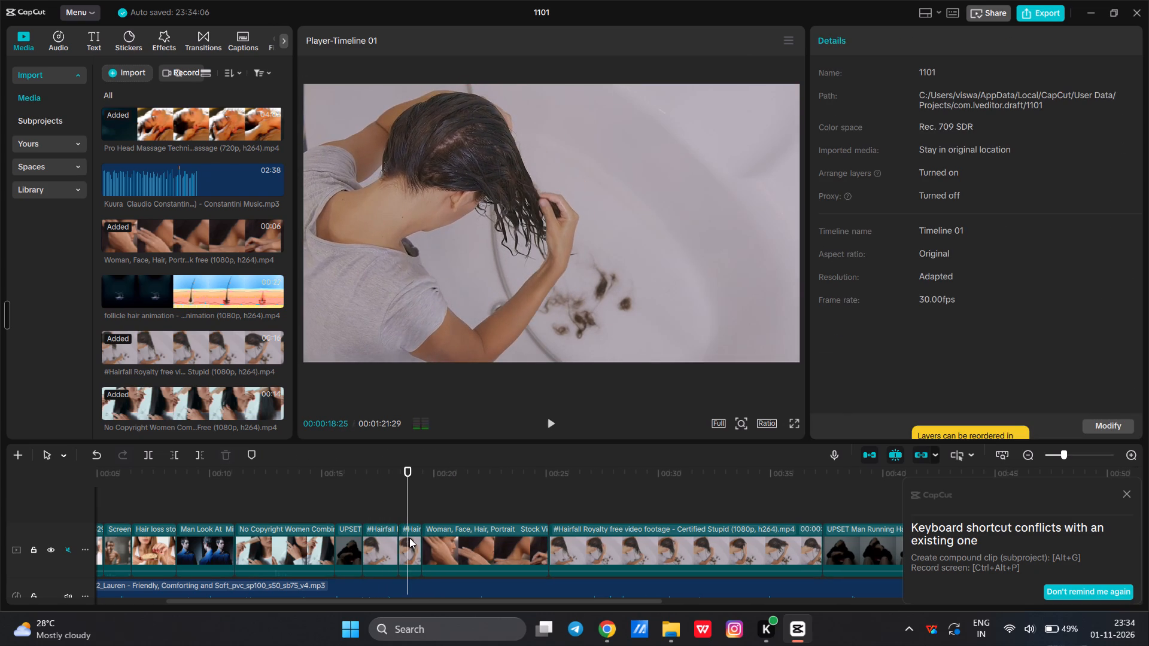
pyautogui.click(409, 538)
pyautogui.press('Delete')
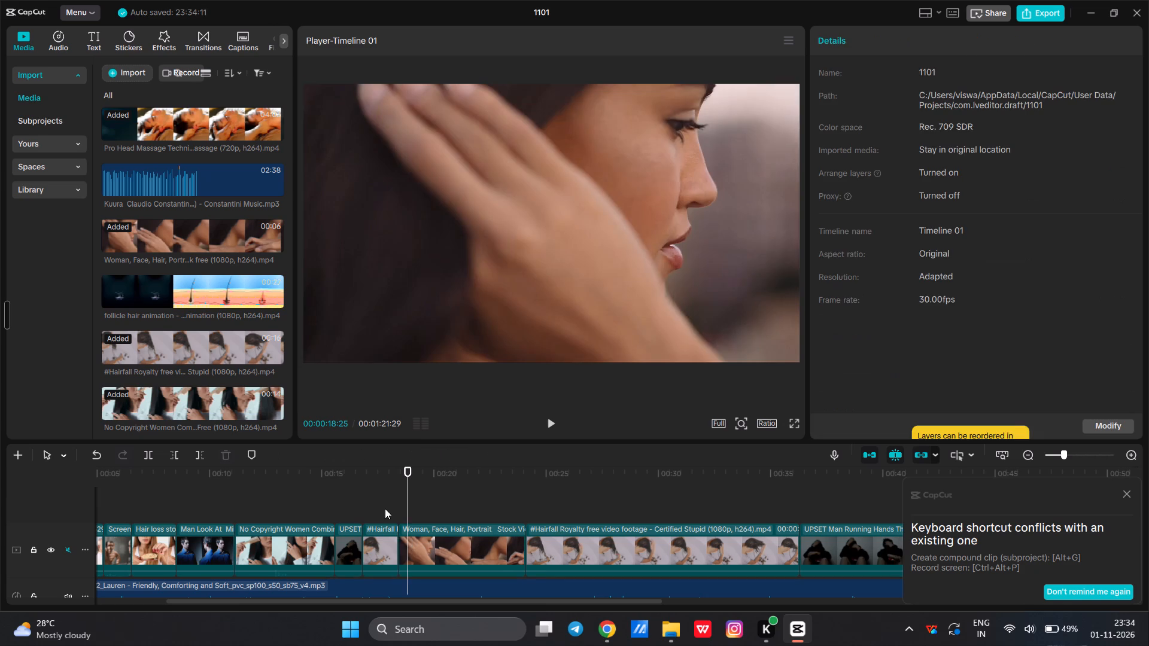
# Play through the Woman, Face, Hair, Portrait clip and trim its end back to 00:00:21:17.
pyautogui.click(379, 505)
pyautogui.press('space')
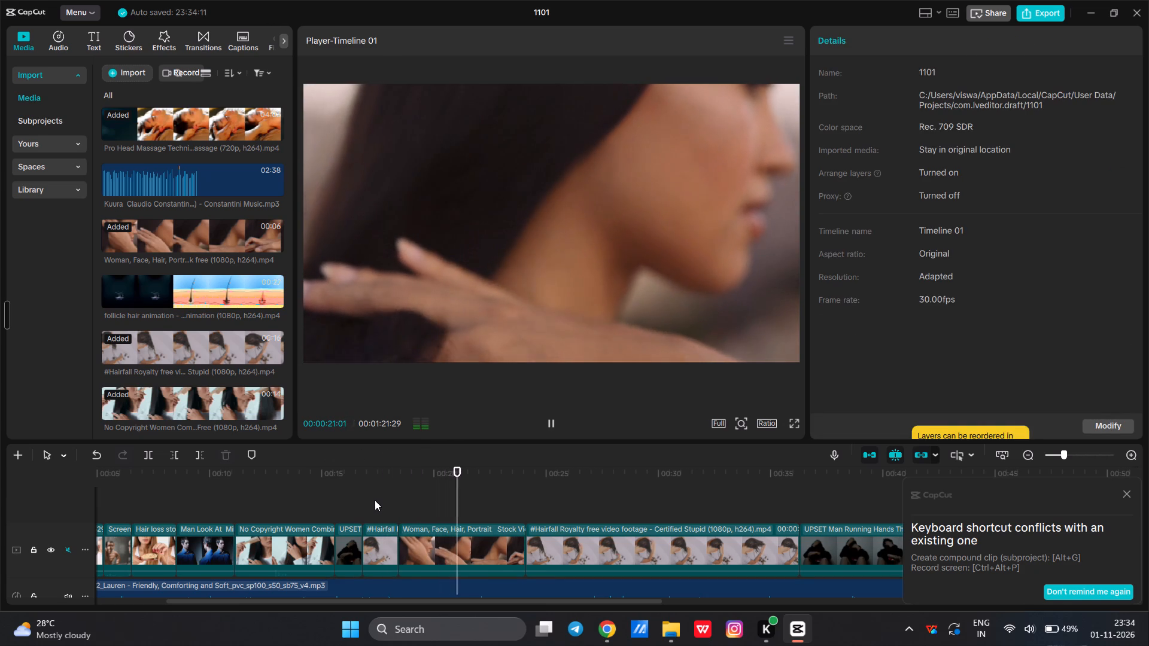
pyautogui.press('space')
pyautogui.press('space')
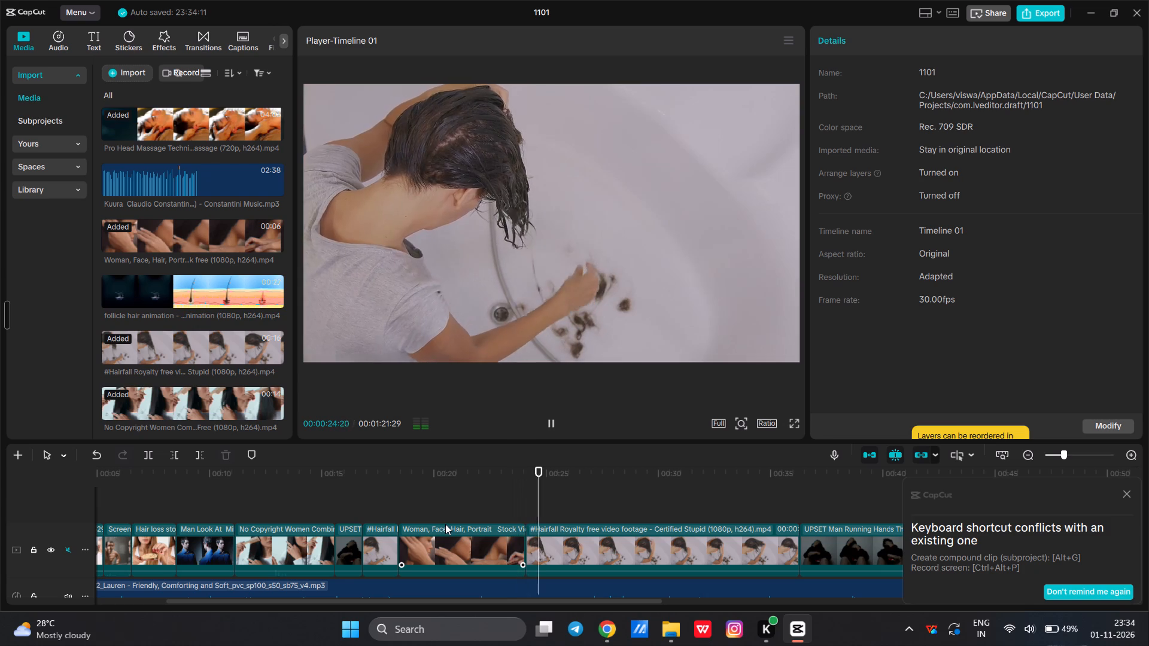
pyautogui.press('space')
pyautogui.click(463, 480)
pyautogui.click(414, 486)
pyautogui.press('space')
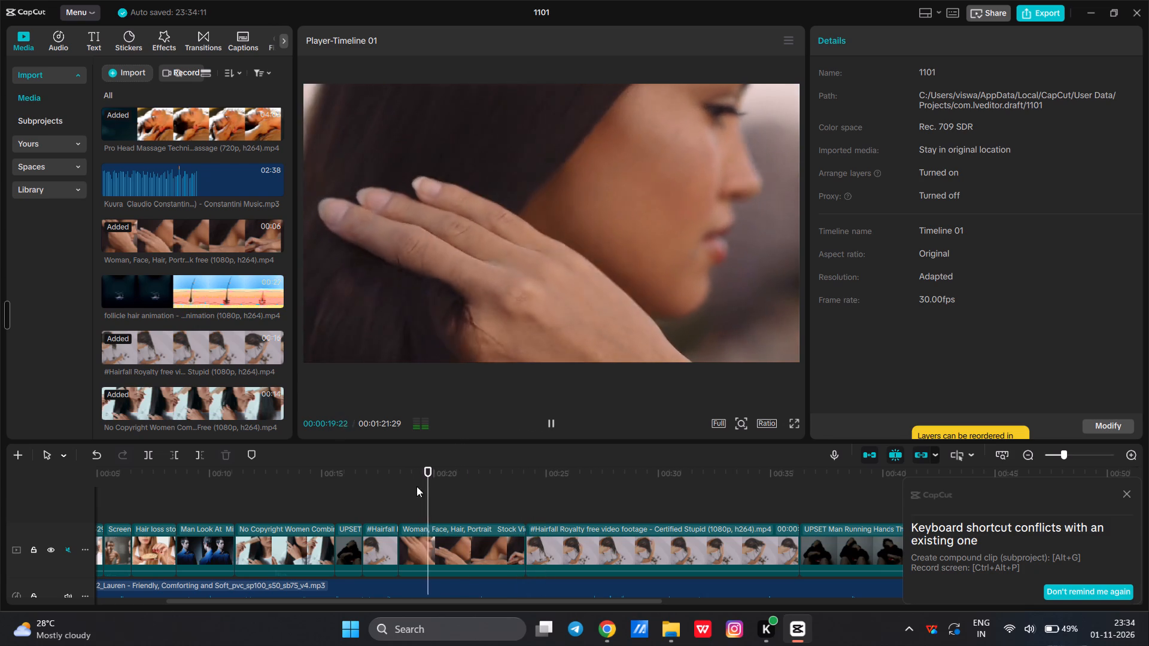
pyautogui.scroll(-2, 461, 515)
pyautogui.press('space')
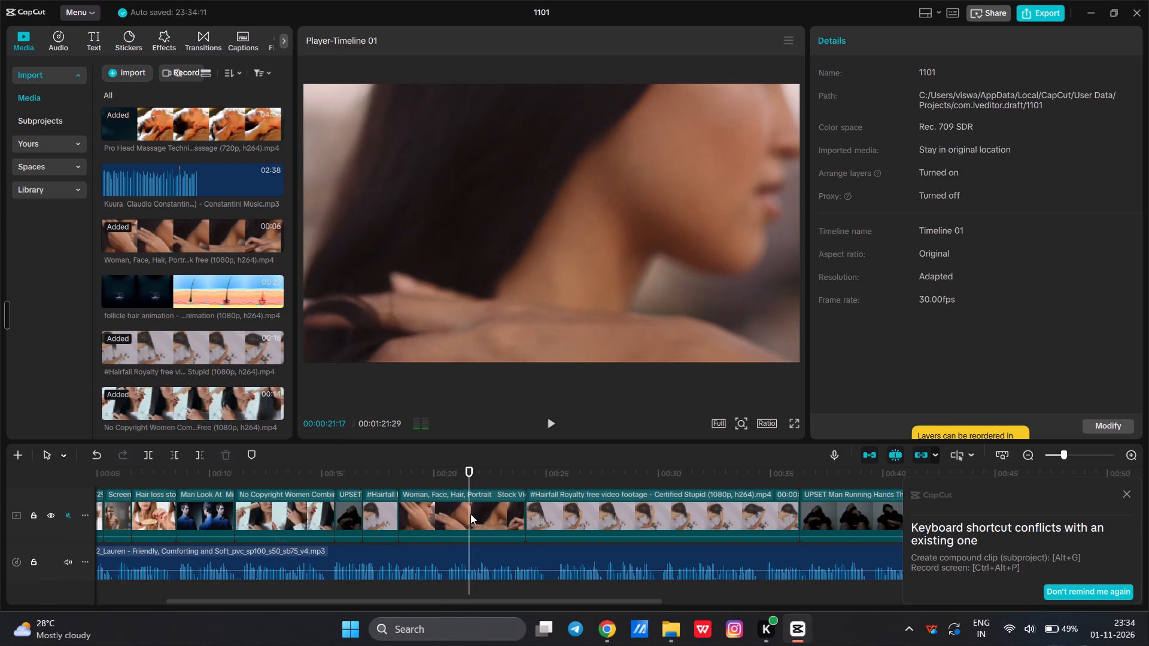
pyautogui.click(470, 514)
pyautogui.moveTo(526, 502); pyautogui.dragTo(465, 507)
# Preview the Styling Hair 01 clip and insert it right after the Woman, Face, Hair clip, before the last #Hairfall part.
pyautogui.scroll(-3, 235, 394)
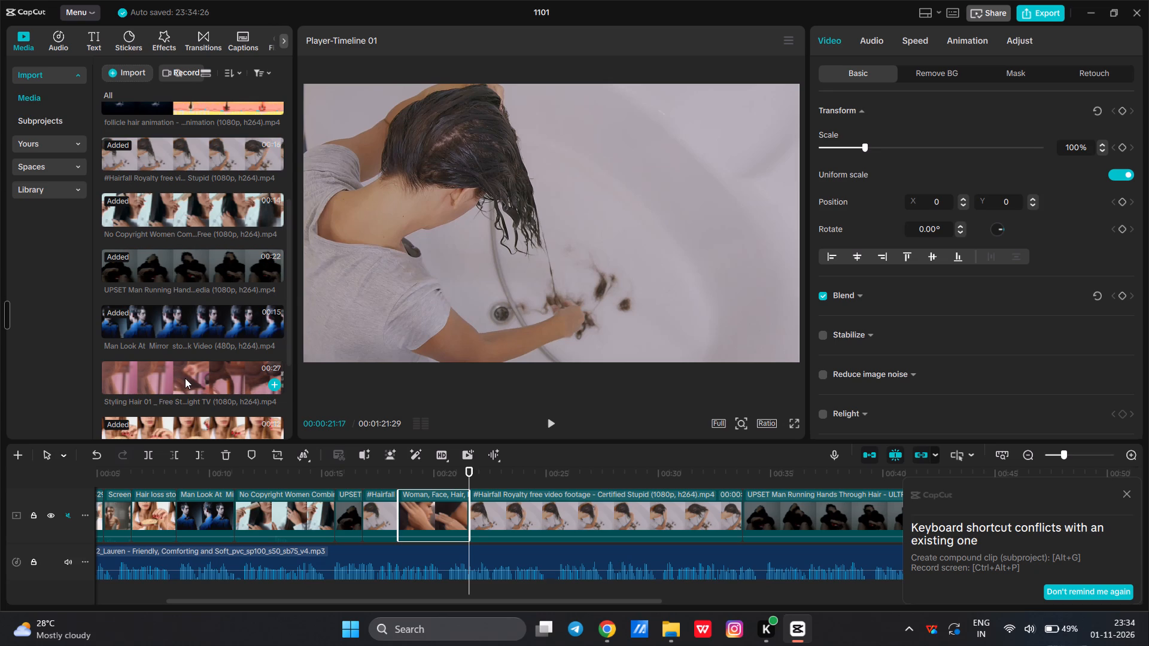
pyautogui.click(185, 378)
pyautogui.press('space')
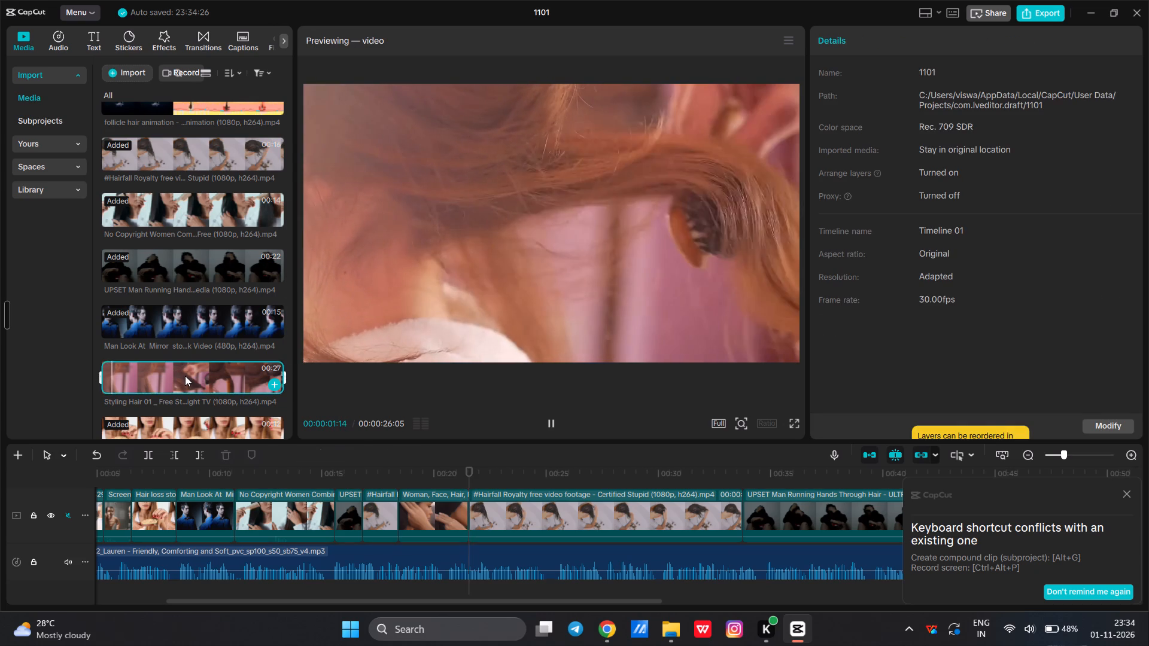
pyautogui.moveTo(185, 376); pyautogui.dragTo(487, 515)
# Play the cut into Styling Hair 01 and trim the end of the Woman, Face, Hair clip back to 00:00:20:28.
pyautogui.click(439, 480)
pyautogui.press('space')
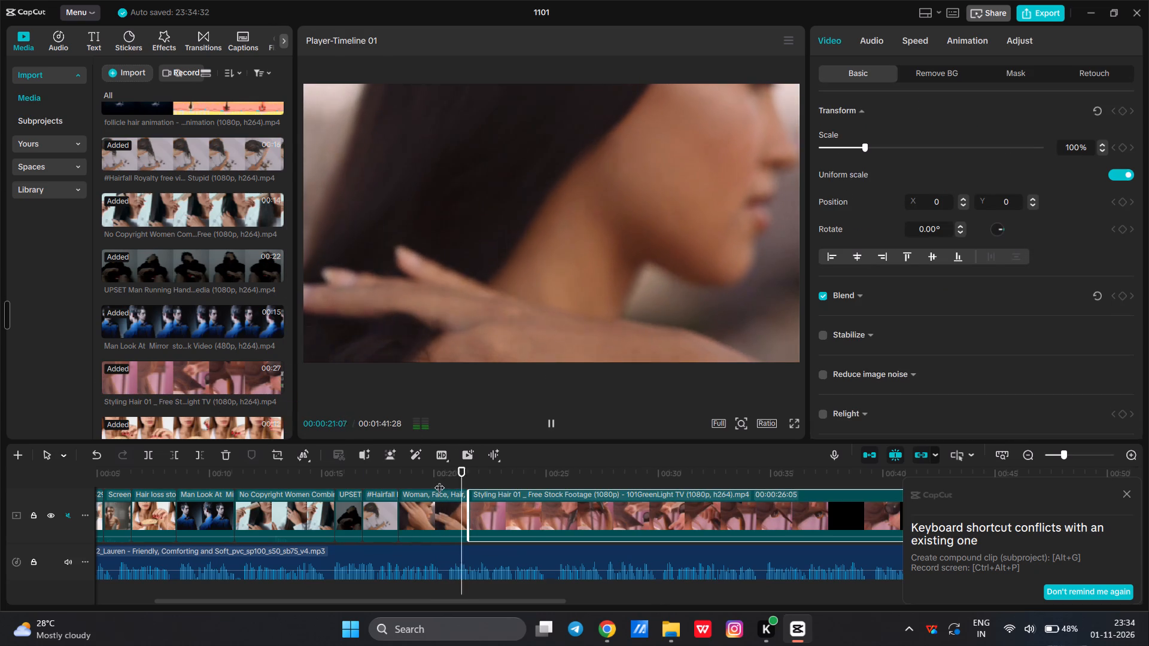
pyautogui.press('space')
pyautogui.click(451, 508)
pyautogui.moveTo(468, 508); pyautogui.dragTo(454, 506)
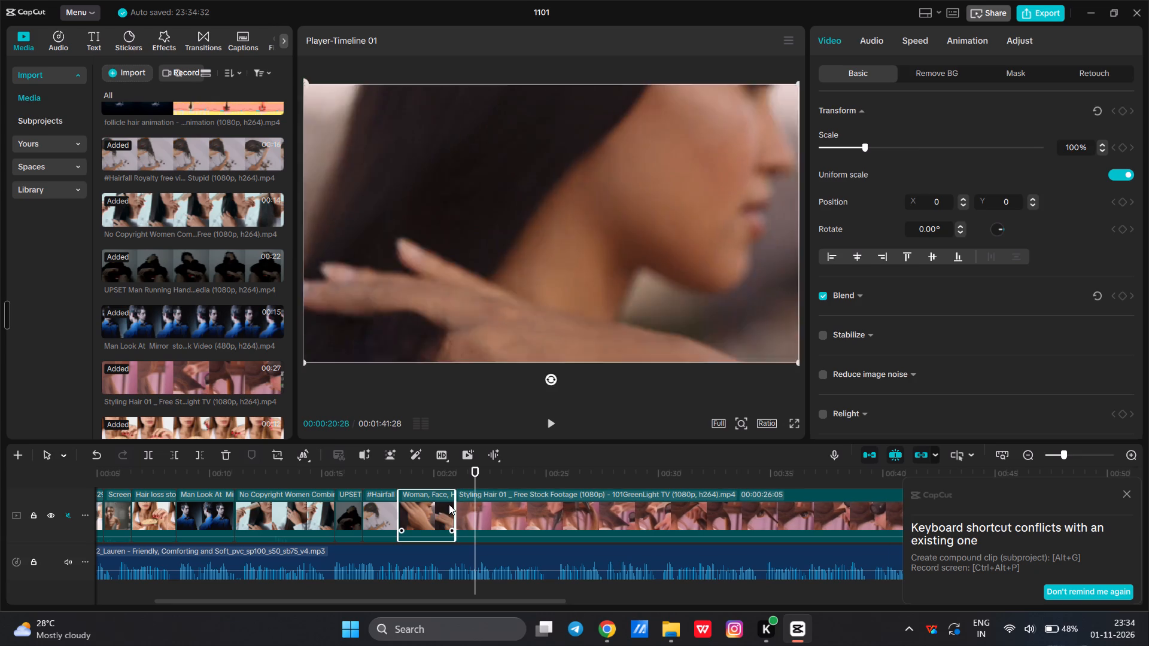
# Play from the Woman, Face, Hair clip into the Styling Hair 01 clip to check the cut against the voice-over.
pyautogui.click(428, 489)
pyautogui.press('space')
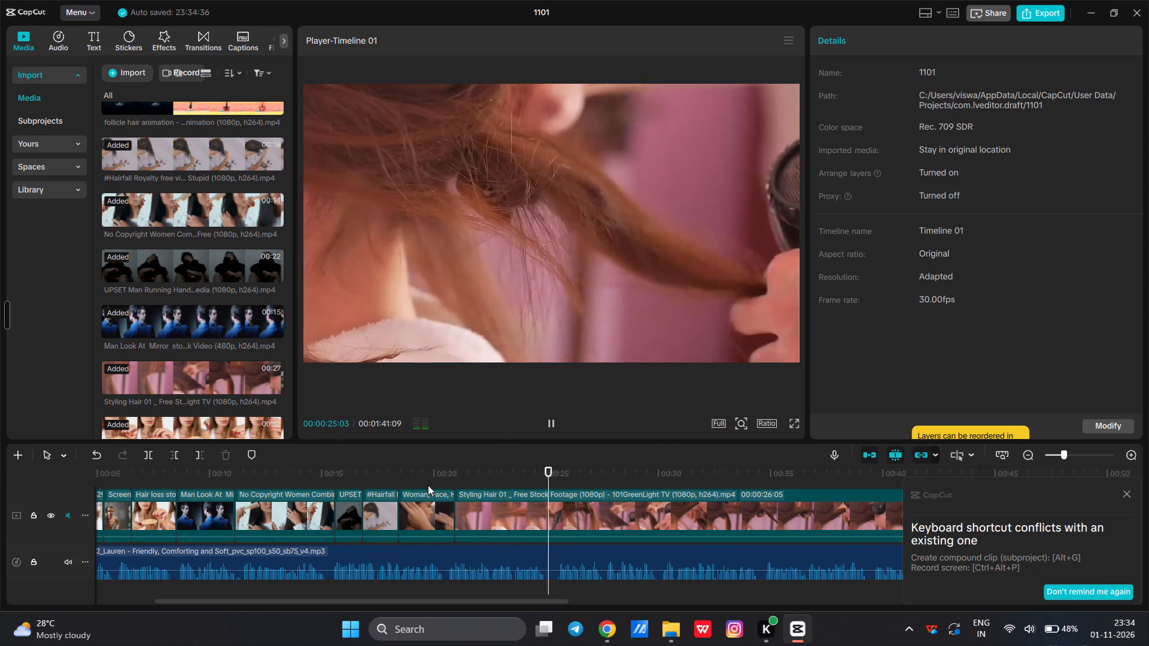
pyautogui.press('space')
pyautogui.click(564, 505)
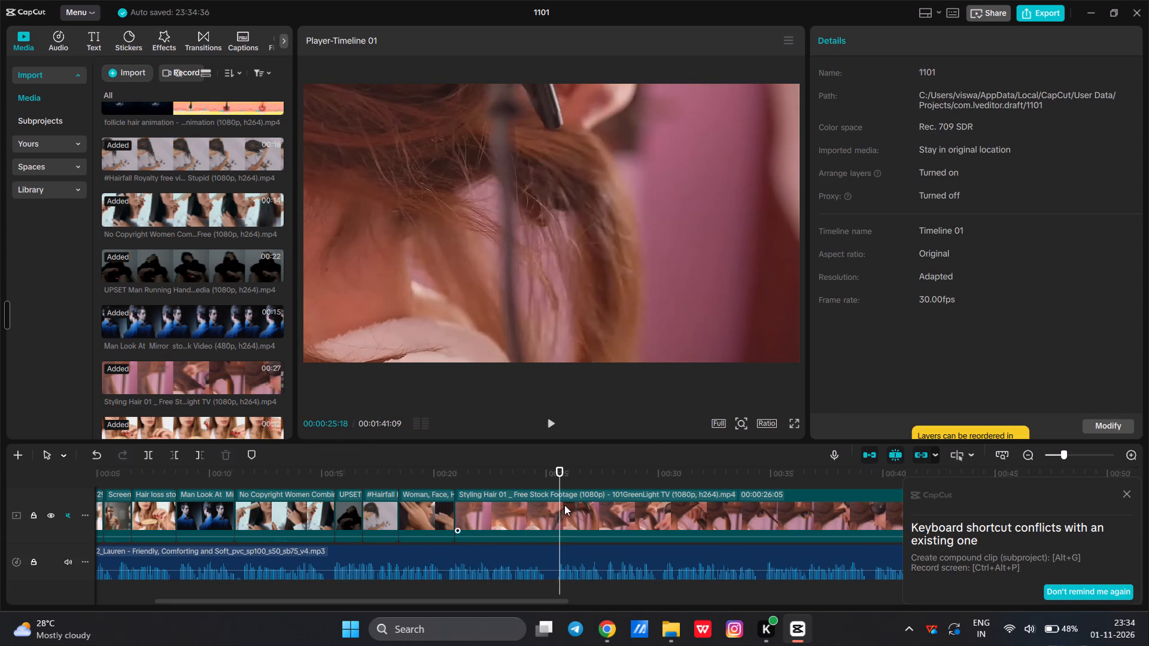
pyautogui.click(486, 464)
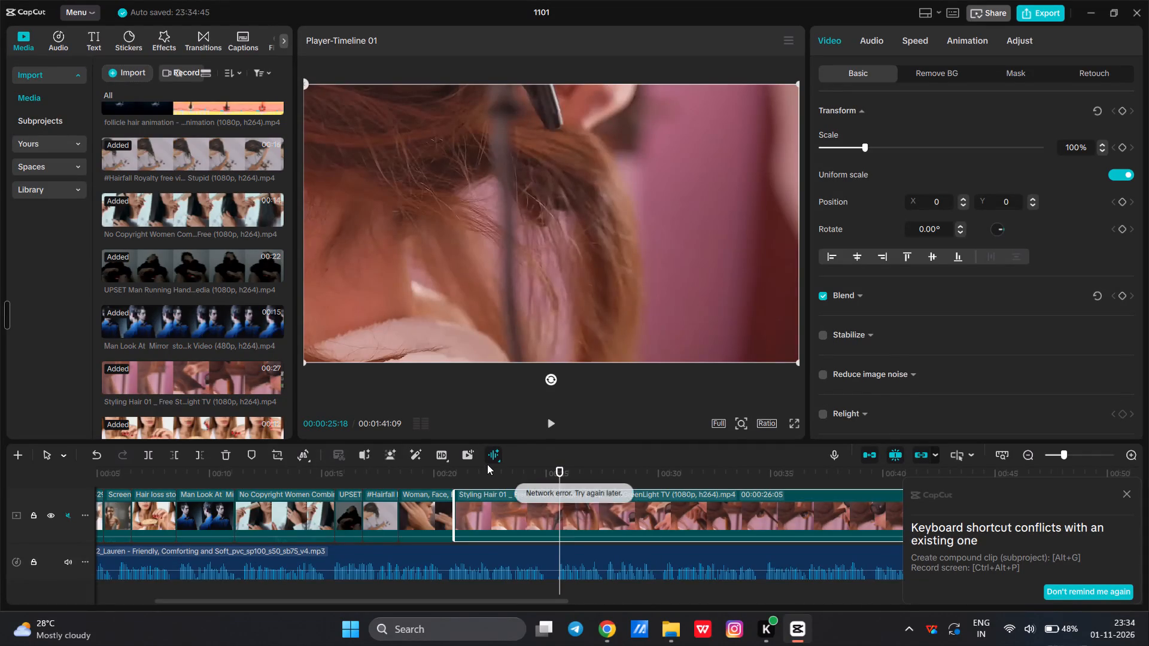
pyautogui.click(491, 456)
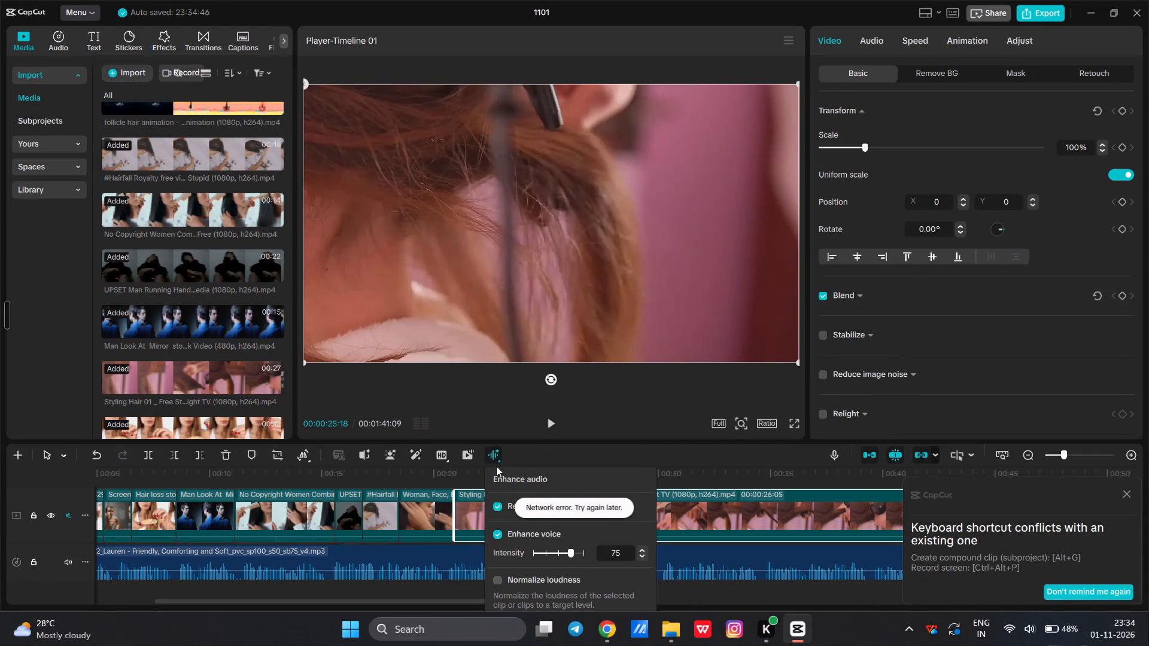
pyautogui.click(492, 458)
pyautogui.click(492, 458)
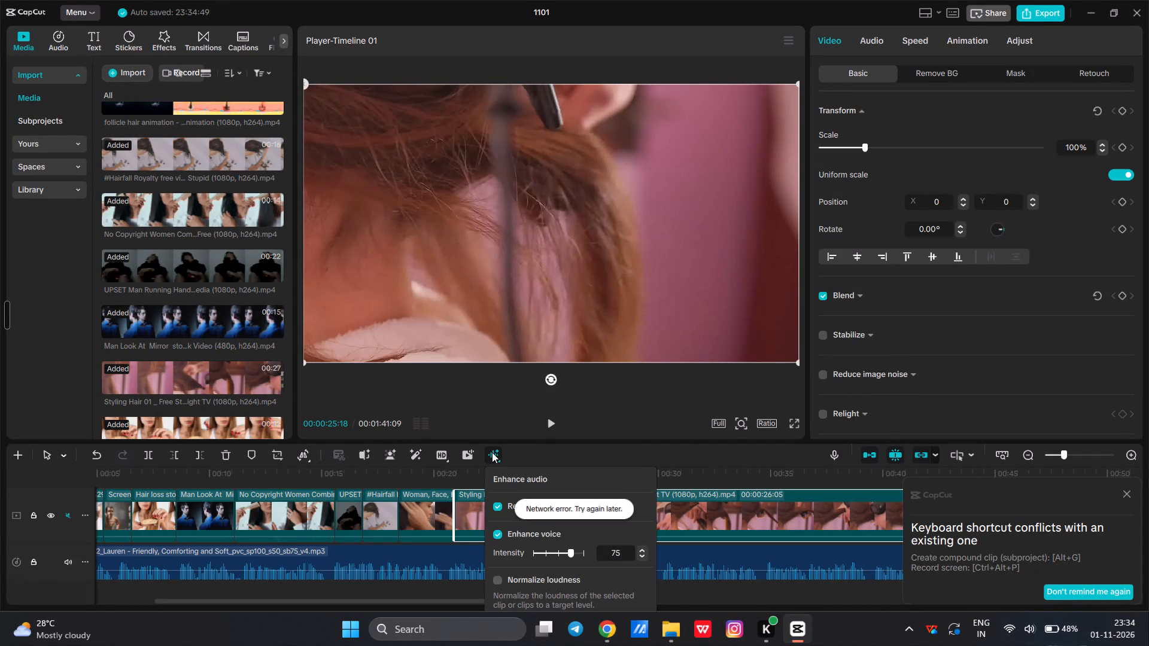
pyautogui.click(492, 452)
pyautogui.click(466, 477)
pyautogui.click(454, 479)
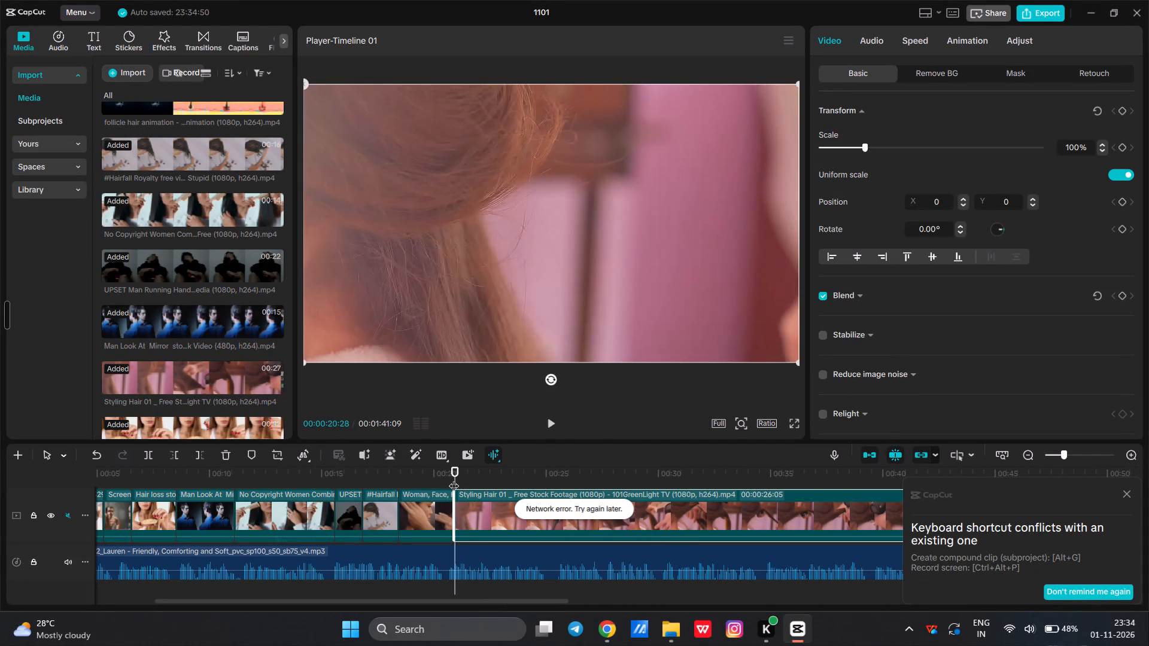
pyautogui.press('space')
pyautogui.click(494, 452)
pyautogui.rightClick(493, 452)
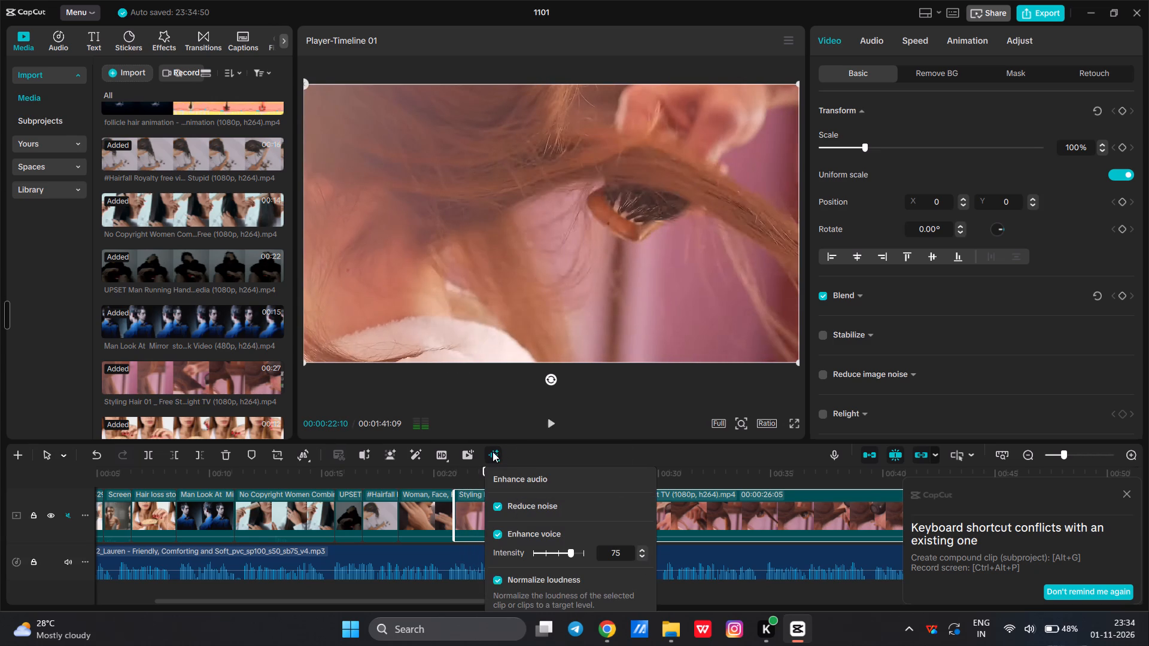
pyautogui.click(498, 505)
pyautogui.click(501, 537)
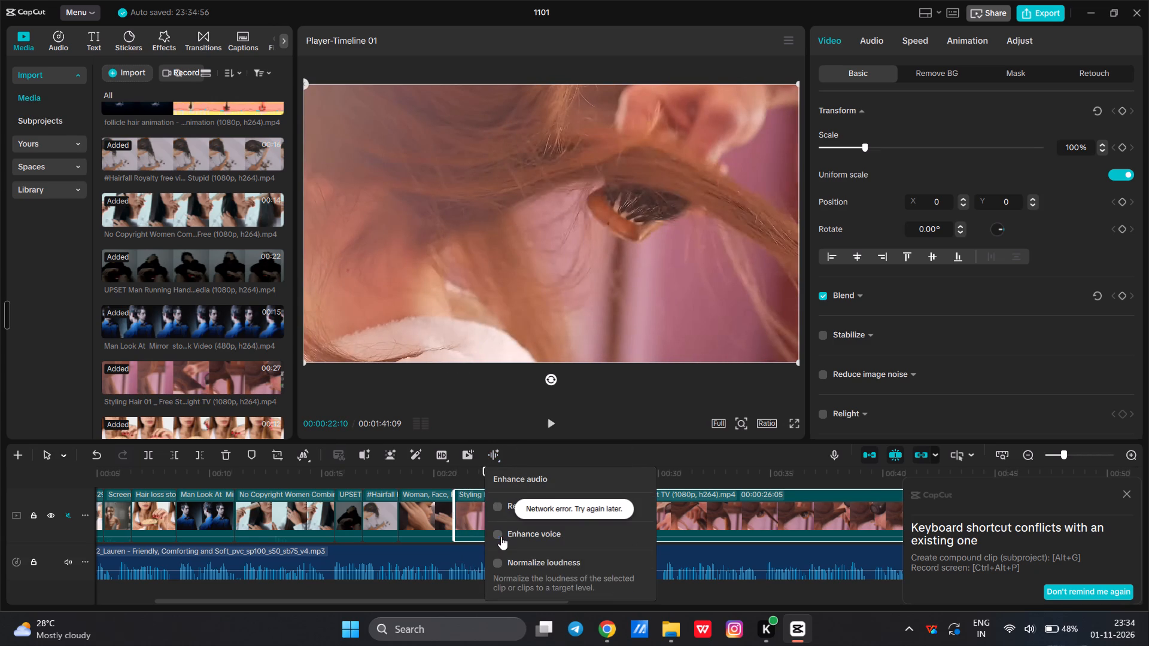
# Play on through the Styling Hair 01 clip and split it at 00:00:23:26.
pyautogui.click(465, 482)
pyautogui.press('space')
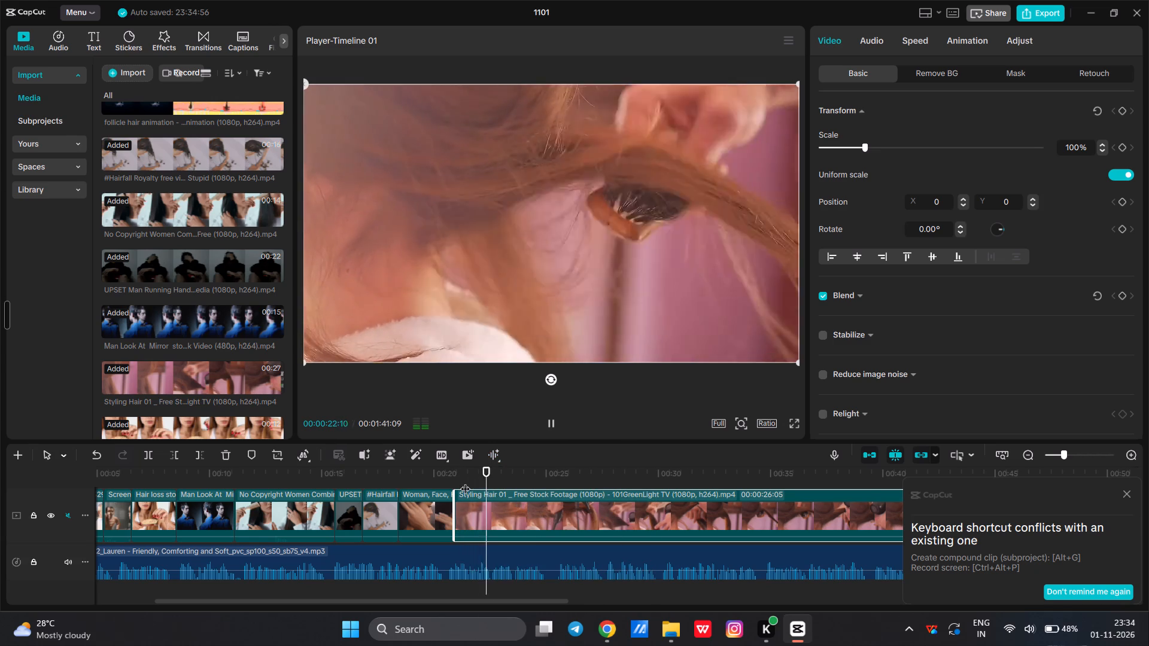
pyautogui.press('space')
pyautogui.press('space')
pyautogui.press('space')
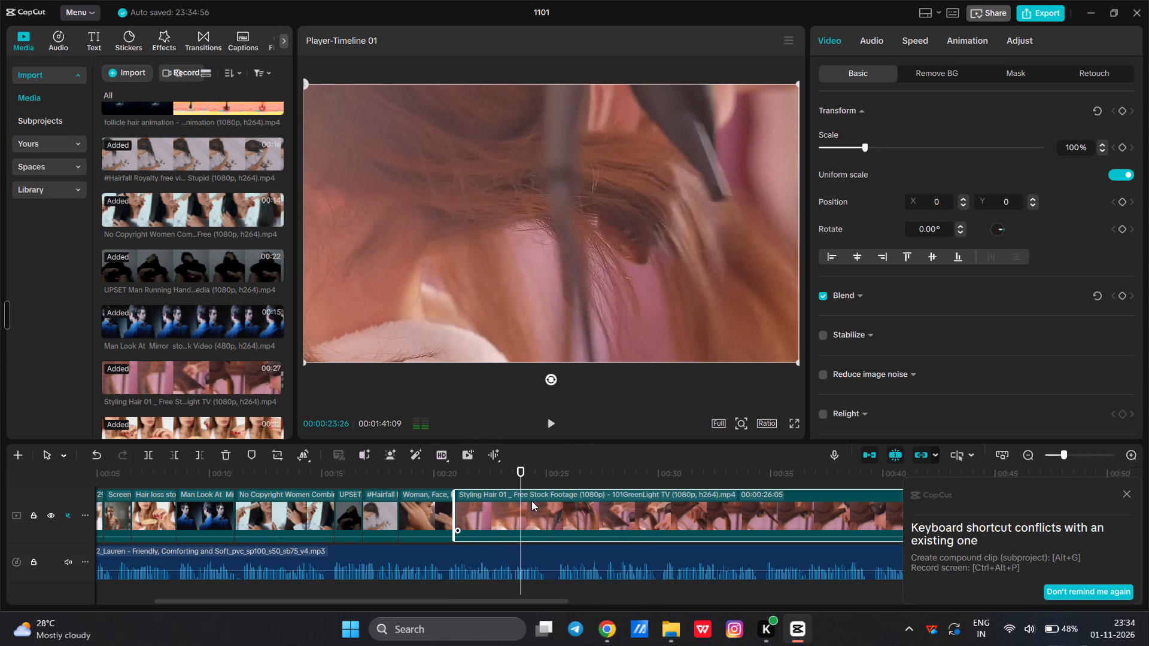
pyautogui.click(531, 501)
pyautogui.hotkey('ctrl', 'b')
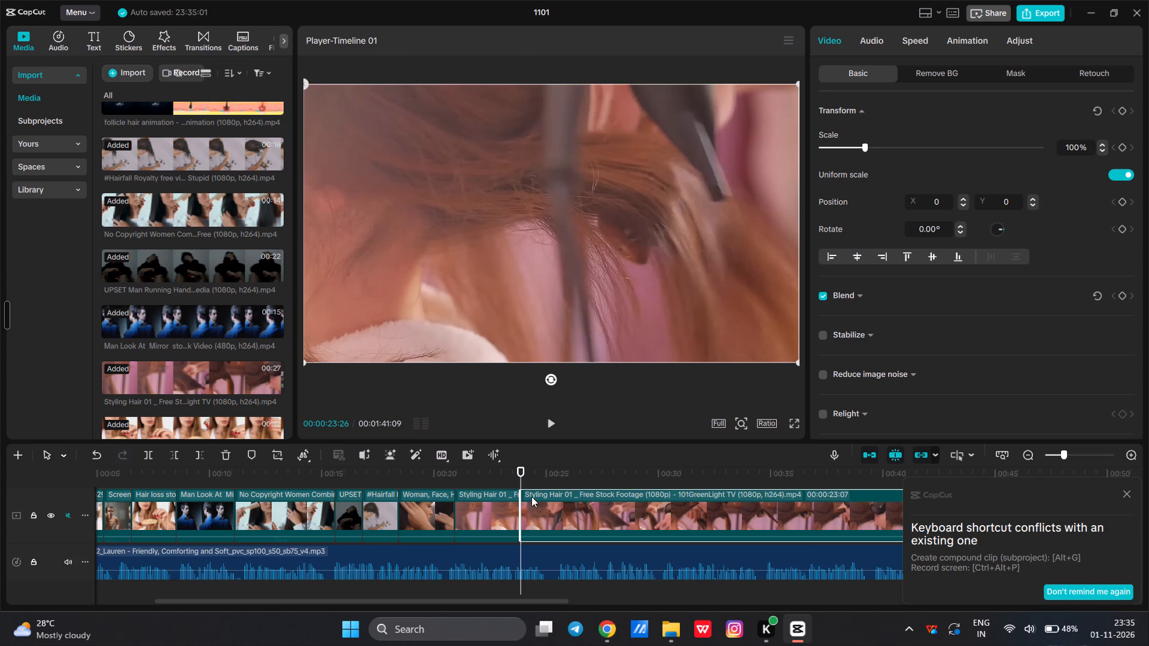
# Preview the imported Hair loss, UPSET Man, Man Look At Mirror, Women Combing, #Hairfall and Pro Head Massage clips for the next shot.
pyautogui.scroll(-4, 205, 375)
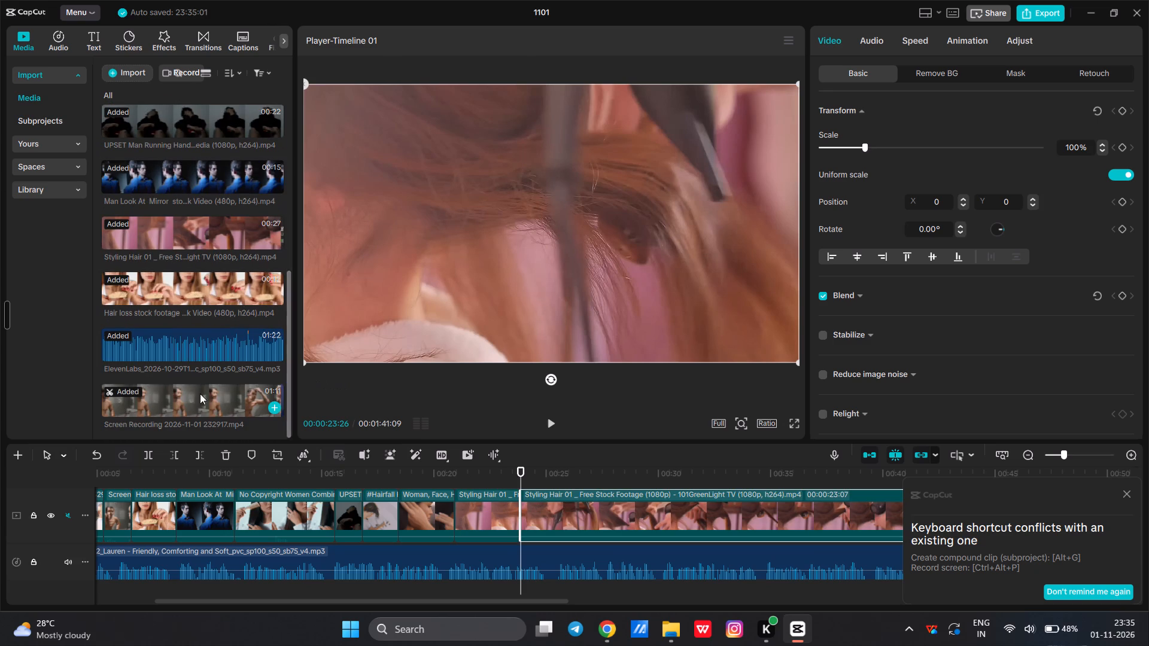
pyautogui.click(184, 285)
pyautogui.scroll(2, 184, 285)
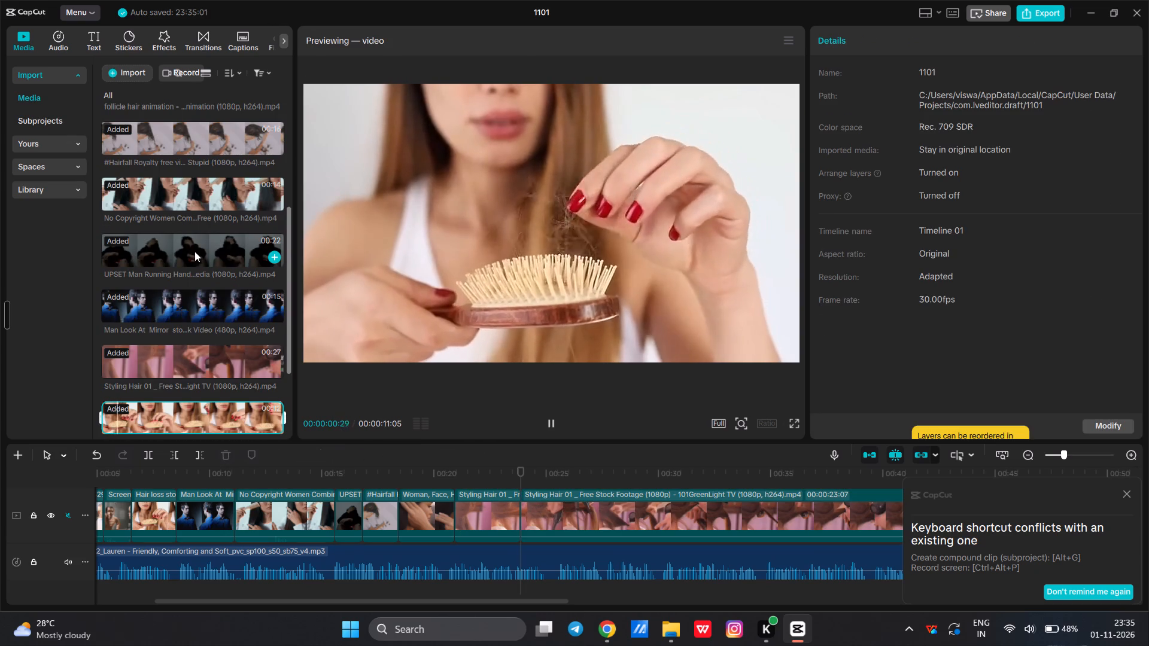
pyautogui.click(194, 251)
pyautogui.click(181, 325)
pyautogui.click(229, 191)
pyautogui.click(209, 144)
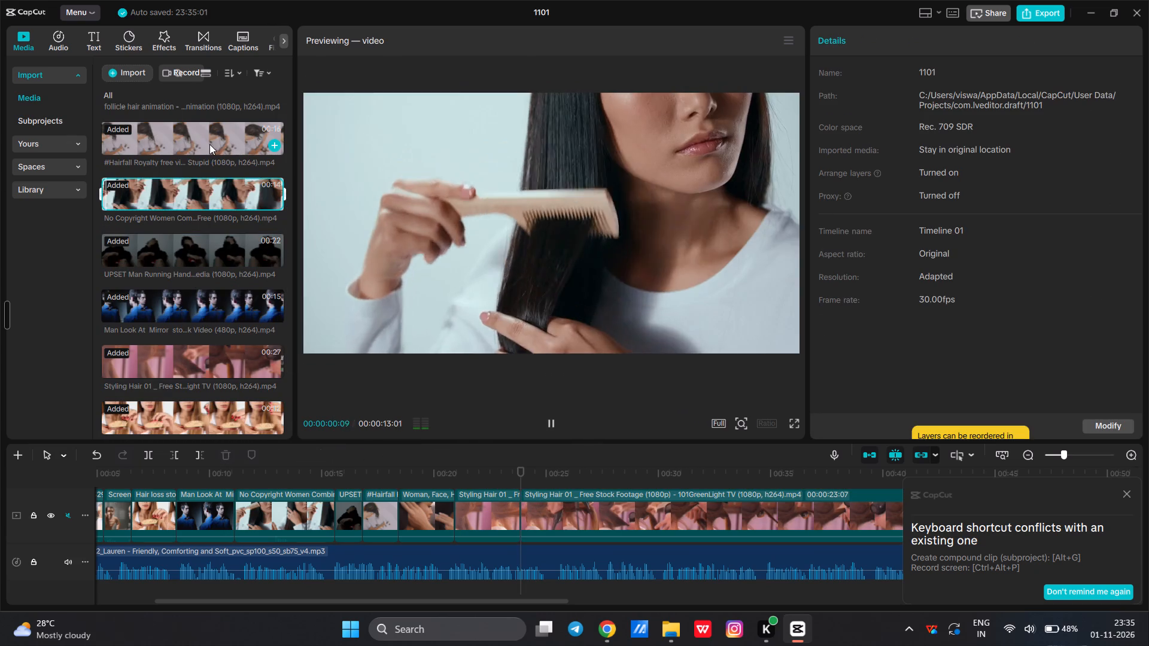
pyautogui.scroll(7, 229, 203)
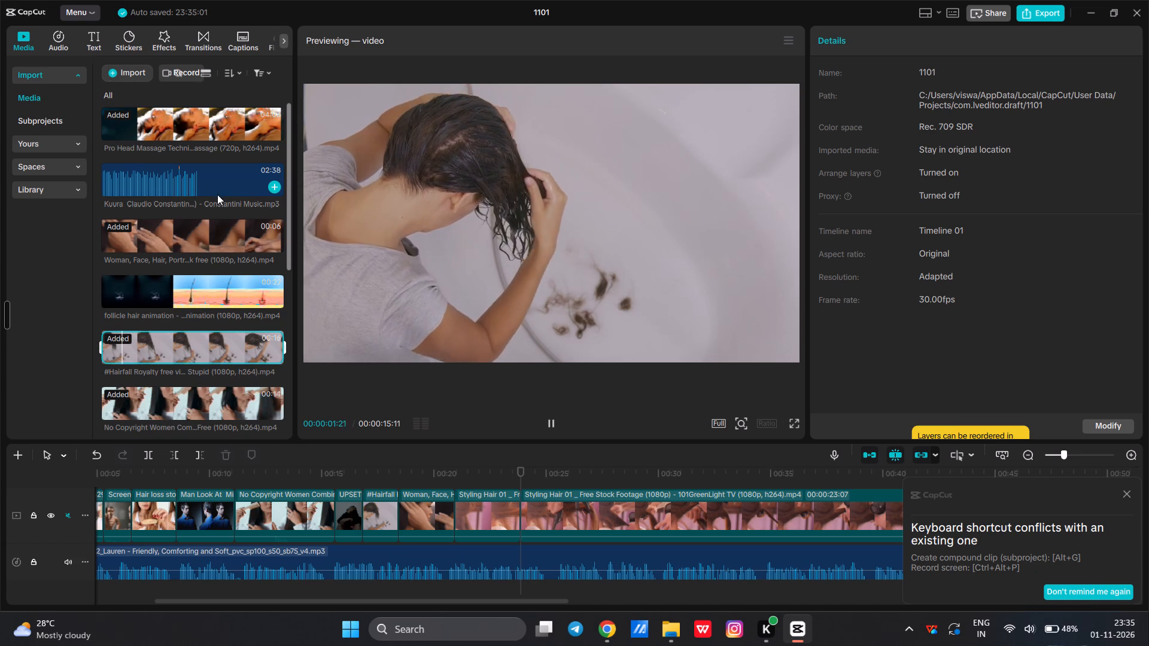
pyautogui.scroll(2, 217, 194)
pyautogui.click(208, 125)
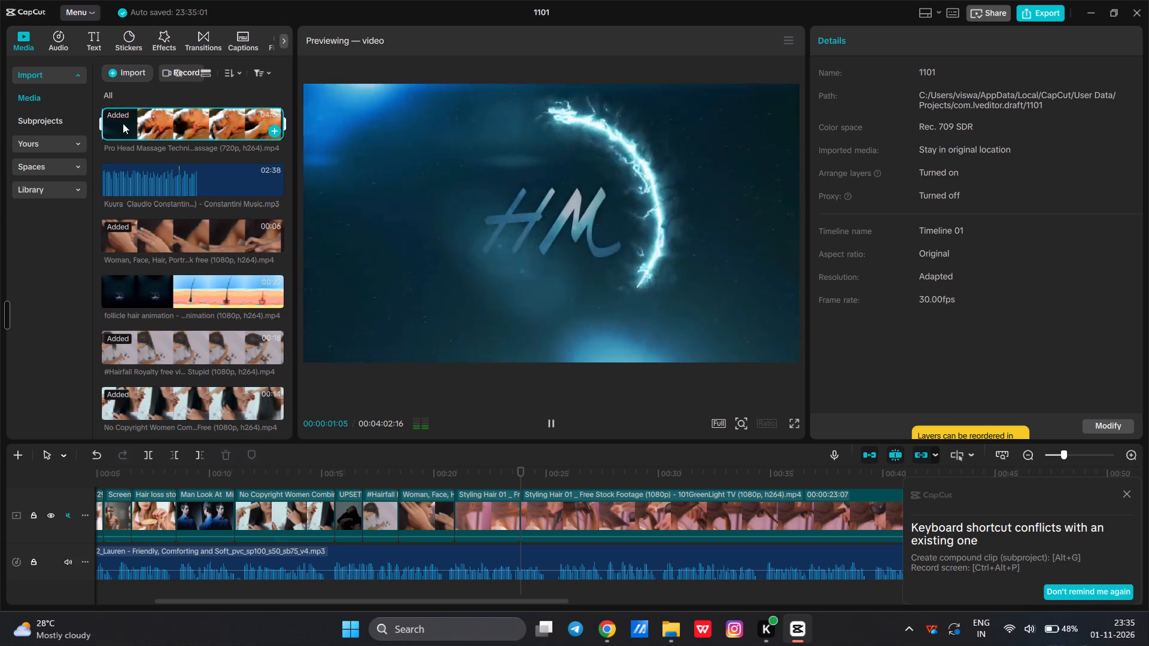
pyautogui.press('space')
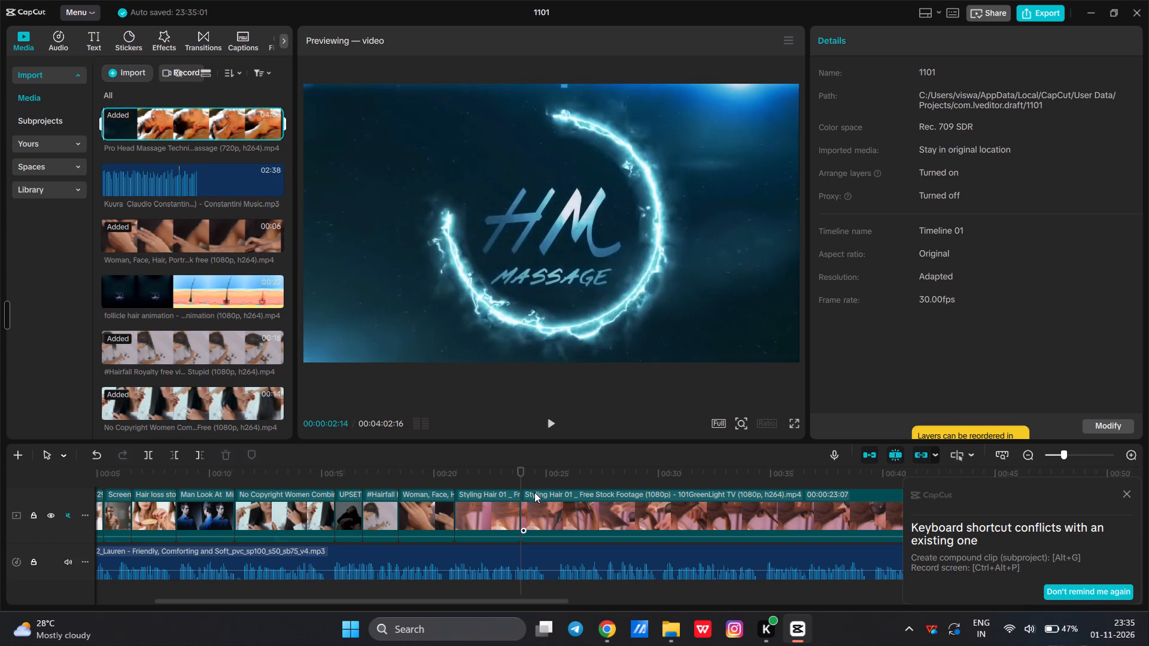
# Dismiss the notification about conflicting keyboard shortcuts.
pyautogui.click(531, 473)
pyautogui.click(532, 474)
pyautogui.click(532, 474)
pyautogui.click(1131, 494)
pyautogui.click(1126, 494)
# Move the short Pro Head Massage clip from the end of the timeline to between the two Styling Hair 01 parts.
pyautogui.moveTo(758, 471); pyautogui.dragTo(975, 479)
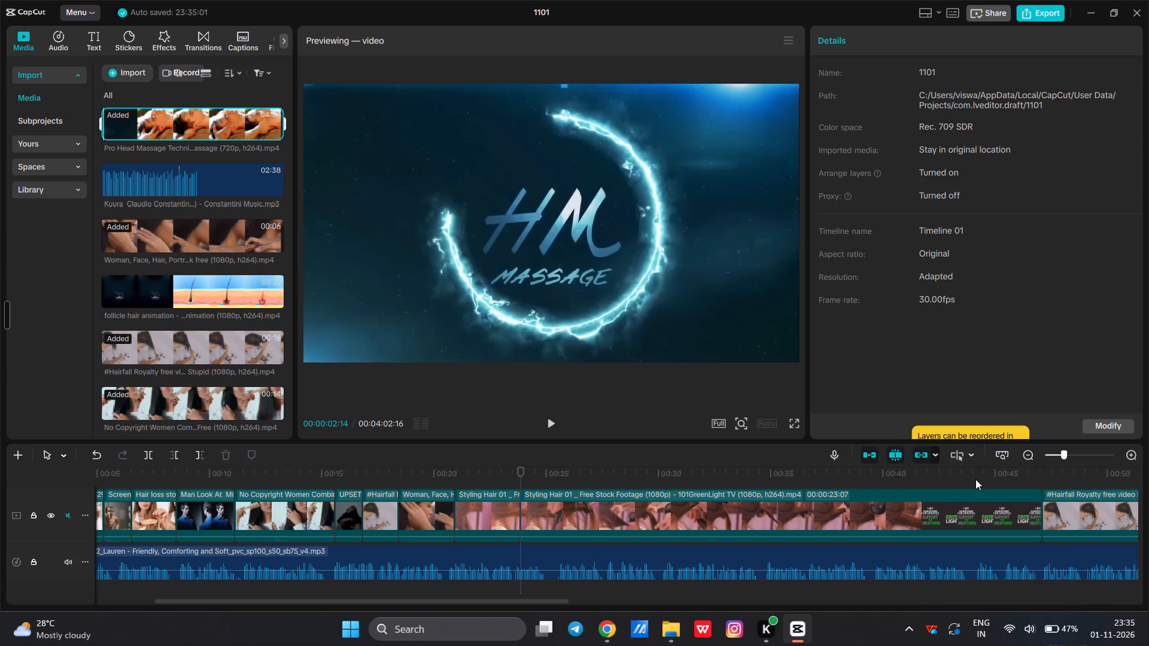
pyautogui.moveTo(975, 479); pyautogui.dragTo(977, 479)
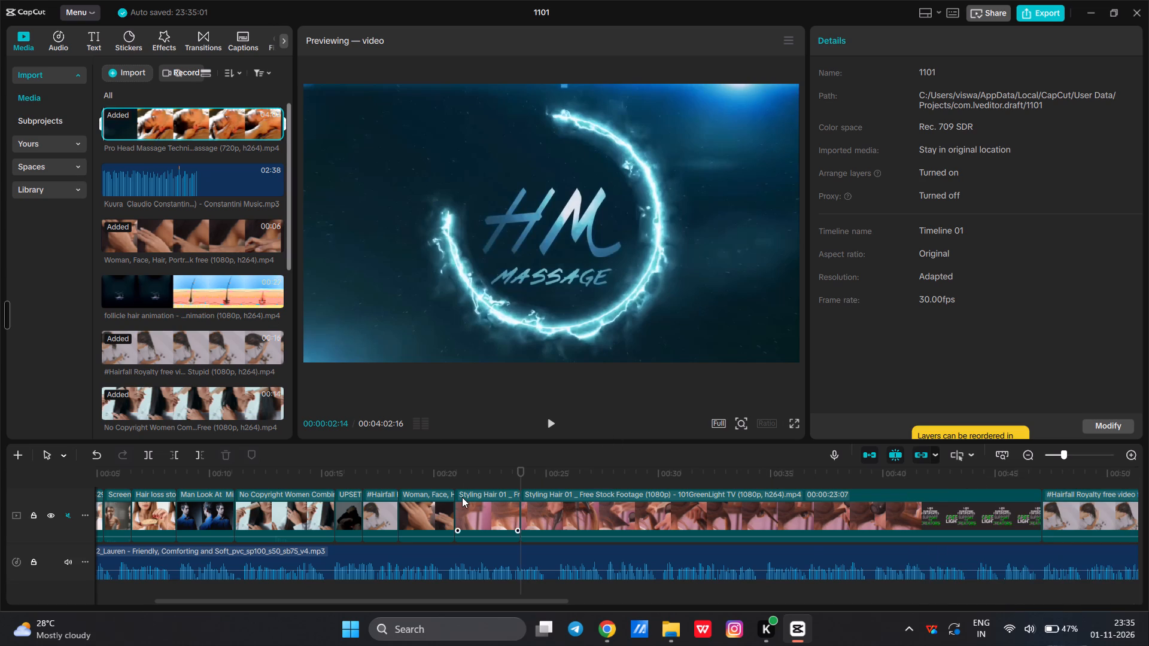
pyautogui.click(462, 497)
pyautogui.moveTo(567, 478); pyautogui.dragTo(1148, 481)
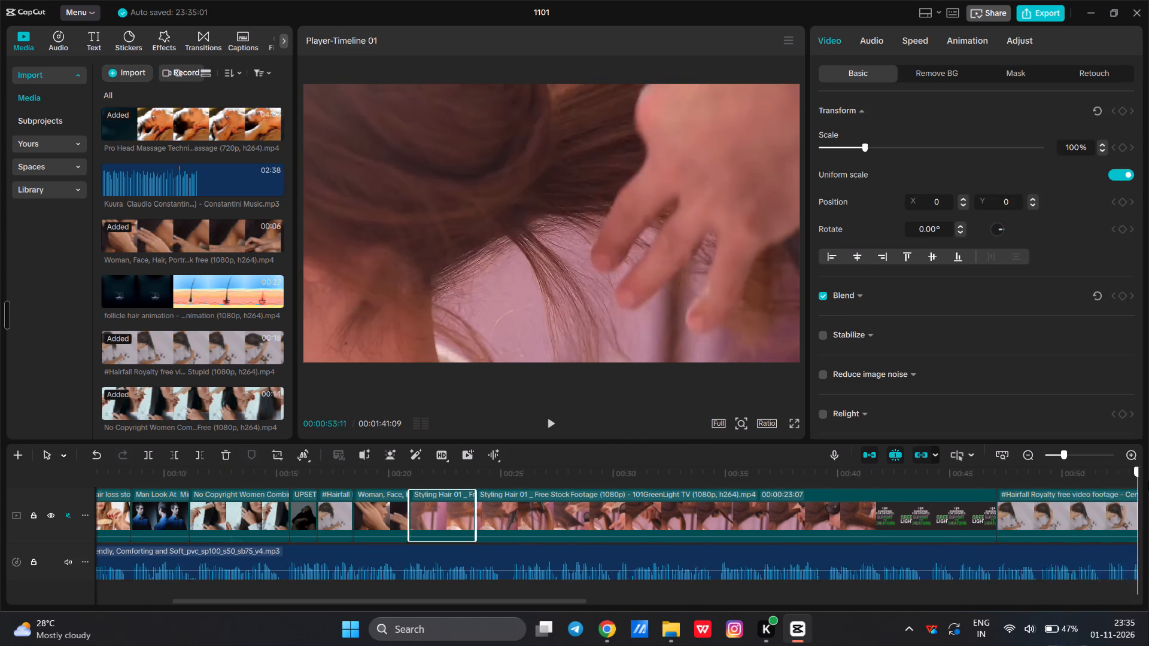
pyautogui.moveTo(1148, 481); pyautogui.dragTo(1147, 481)
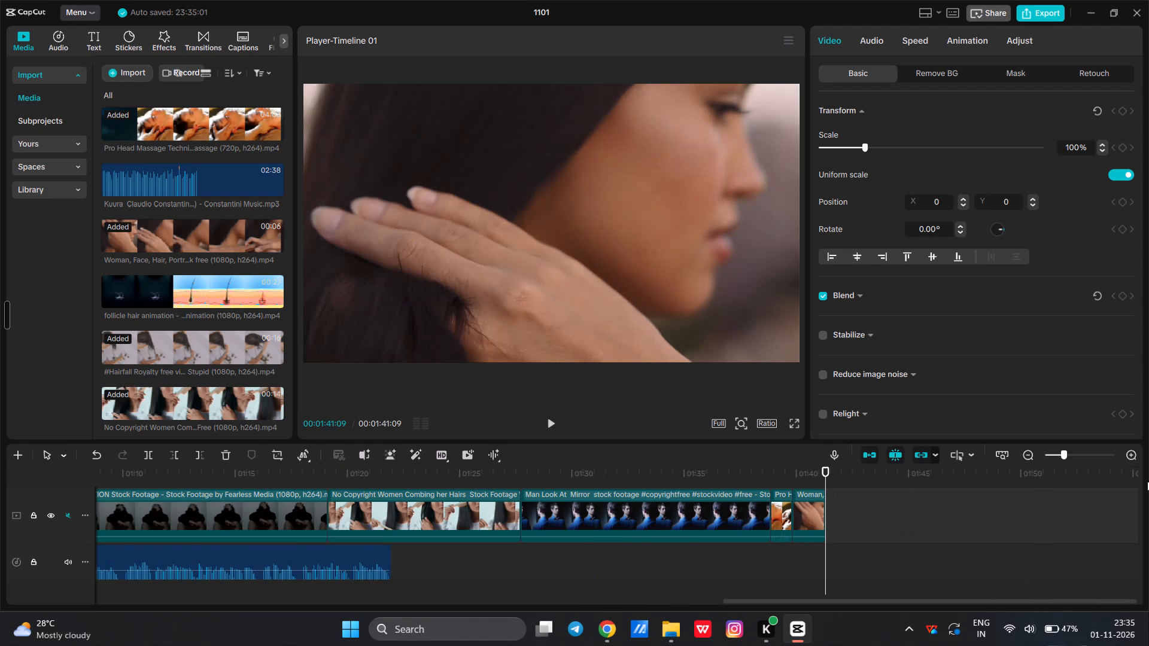
pyautogui.moveTo(779, 465); pyautogui.dragTo(779, 474)
pyautogui.moveTo(779, 474); pyautogui.dragTo(767, 474)
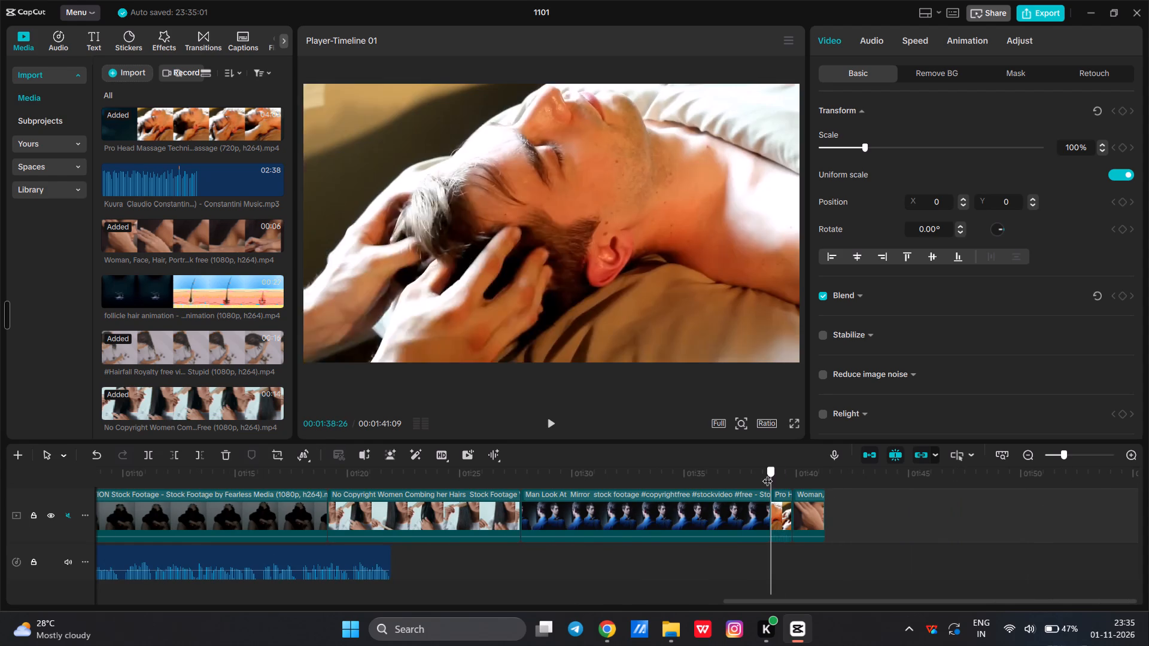
pyautogui.moveTo(767, 474); pyautogui.dragTo(771, 476)
pyautogui.click(778, 502)
pyautogui.moveTo(778, 493); pyautogui.dragTo(762, 497)
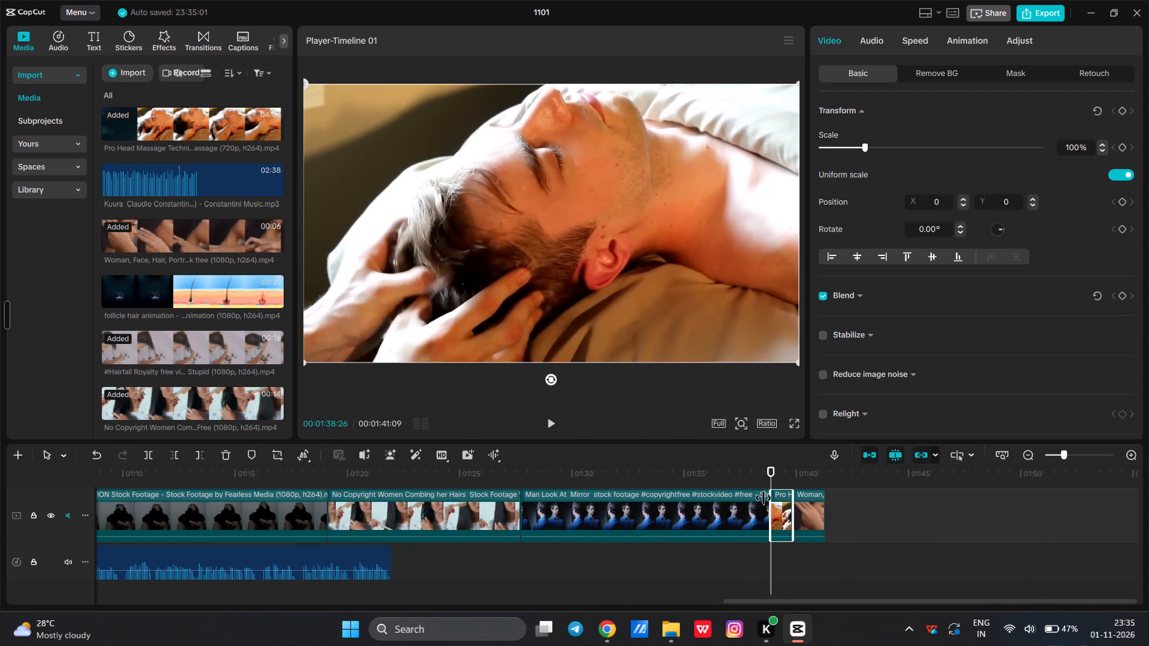
pyautogui.moveTo(762, 497); pyautogui.dragTo(26, 521)
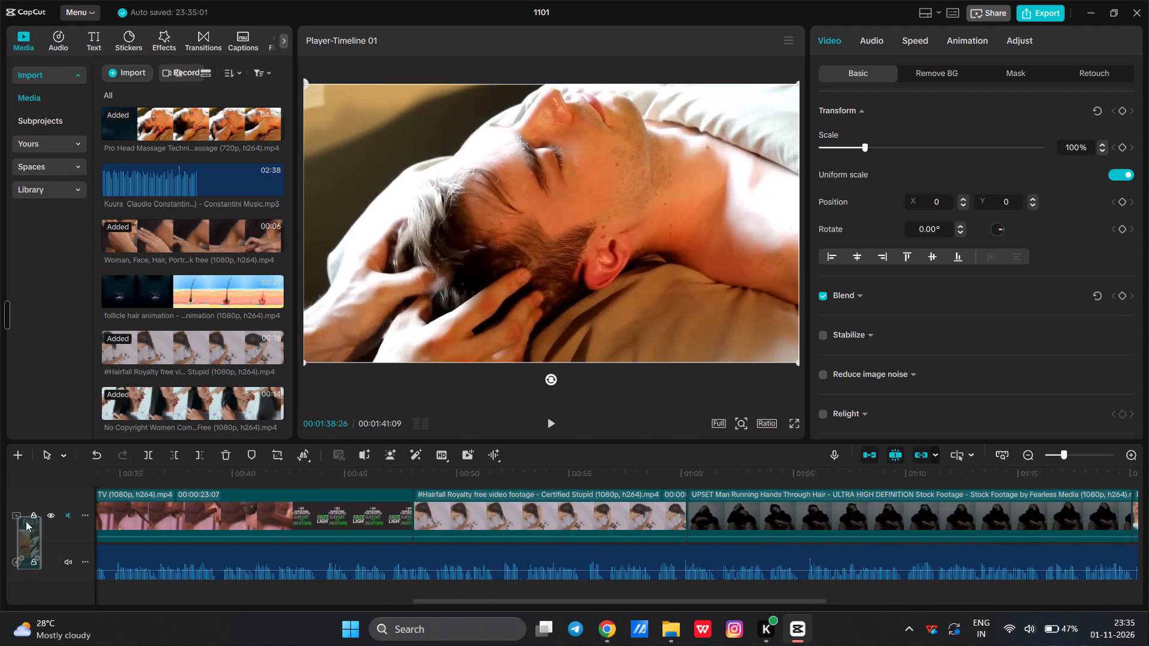
pyautogui.moveTo(26, 521); pyautogui.dragTo(29, 520)
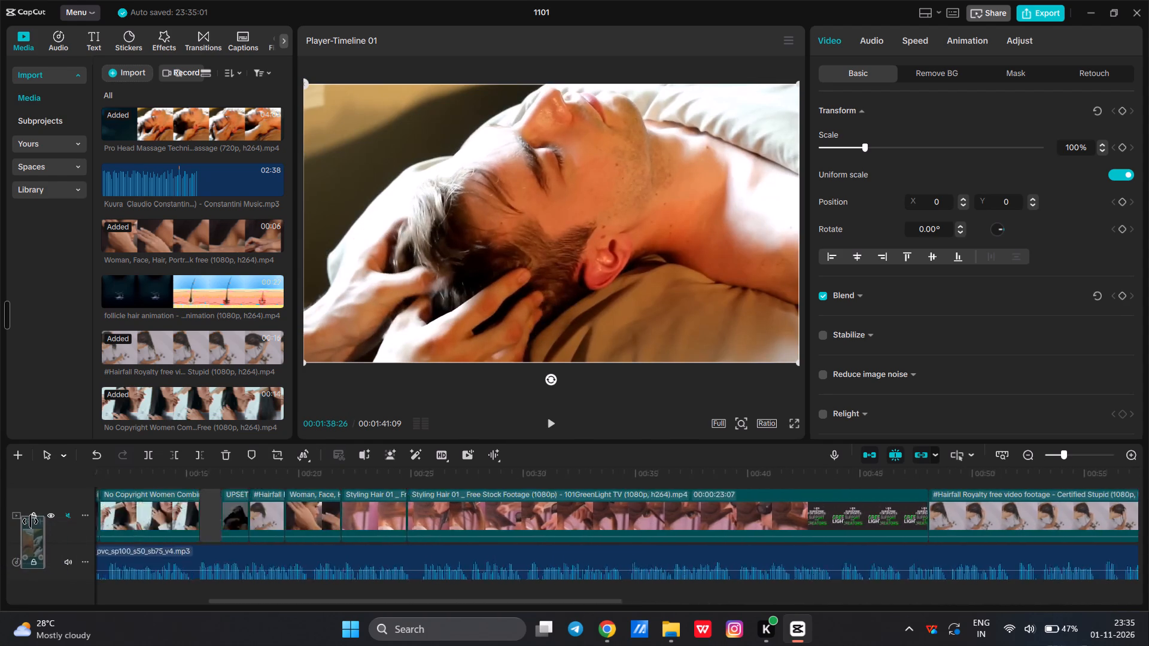
pyautogui.moveTo(29, 520); pyautogui.dragTo(698, 493)
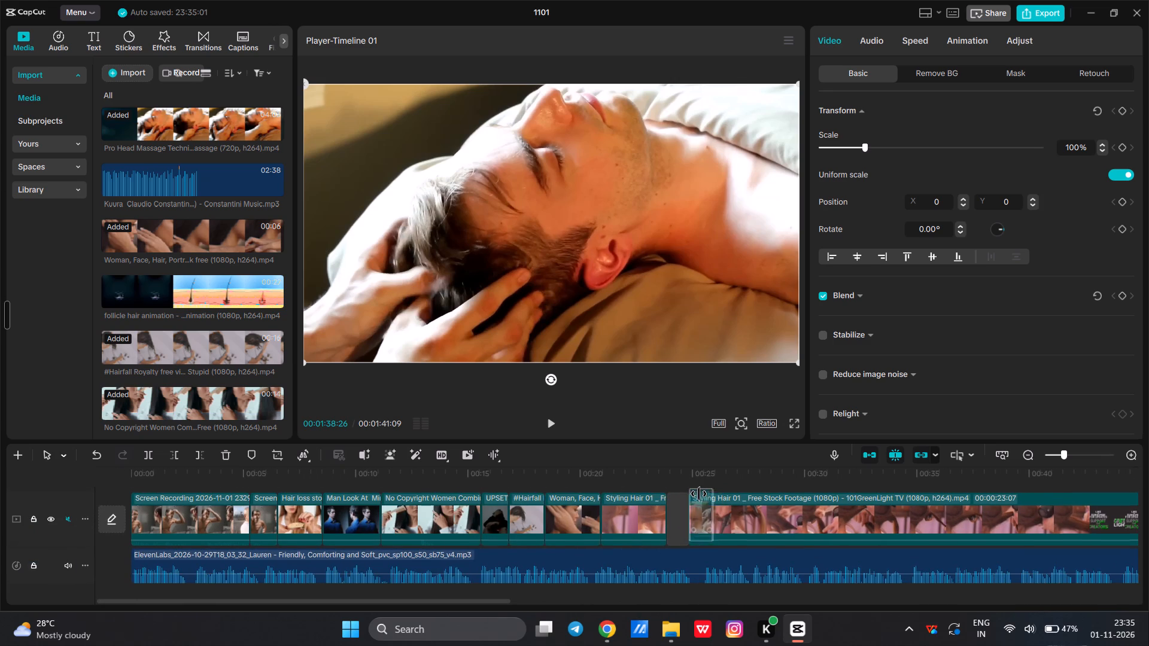
pyautogui.moveTo(698, 493); pyautogui.dragTo(668, 532)
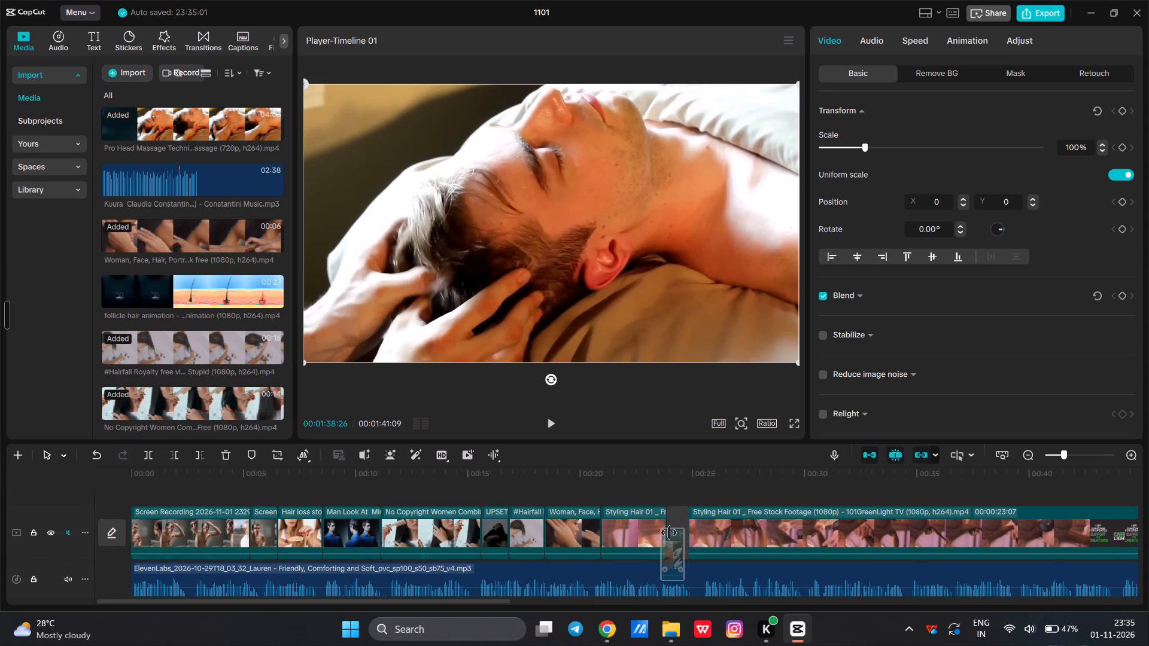
pyautogui.moveTo(668, 532); pyautogui.dragTo(665, 516)
# Play the new cut against the voice-over and extend the end of the Pro Head Massage clip by about 1 second.
pyautogui.click(596, 489)
pyautogui.click(568, 487)
pyautogui.press('space')
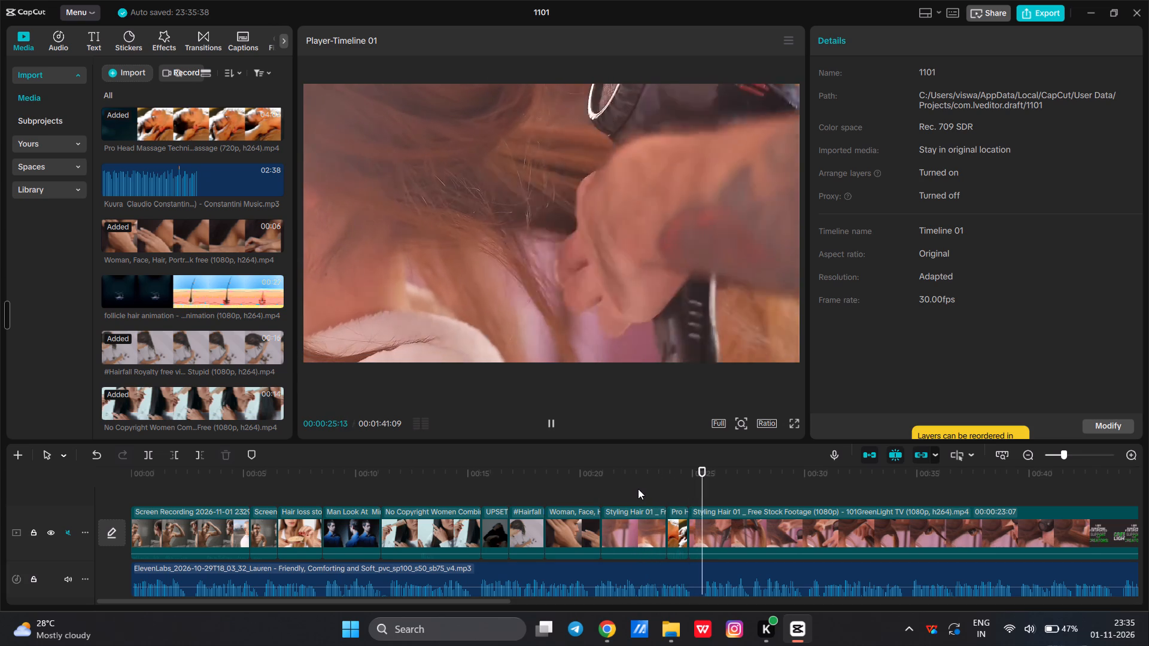
pyautogui.press('space')
pyautogui.click(639, 523)
pyautogui.click(678, 520)
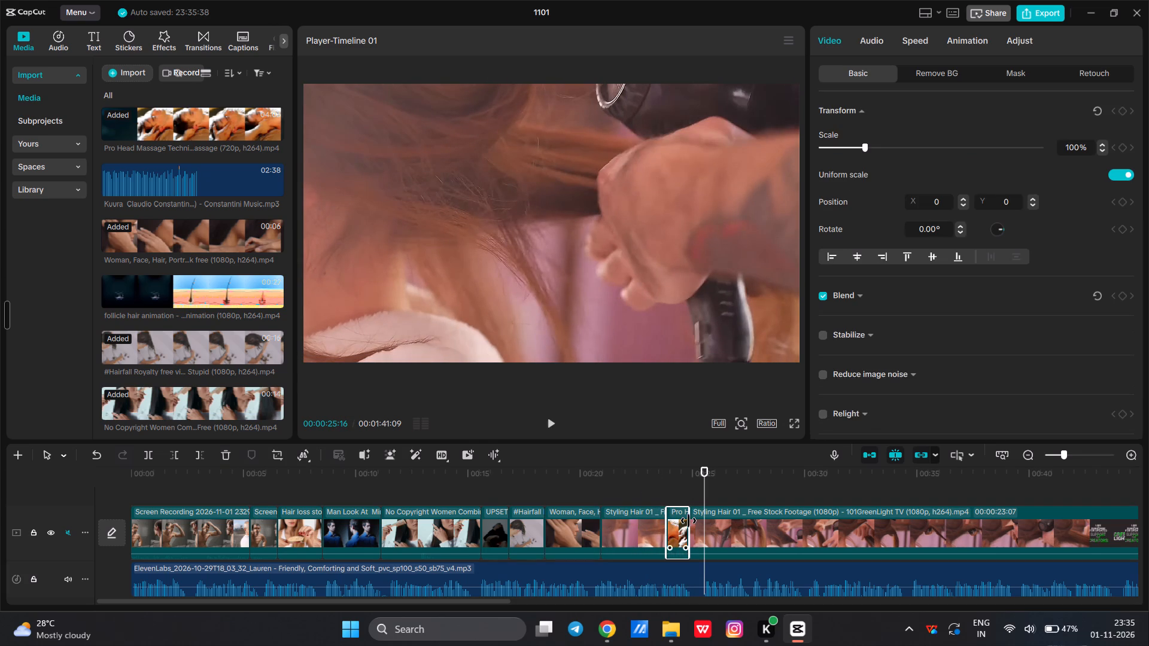
pyautogui.moveTo(688, 520); pyautogui.dragTo(711, 520)
pyautogui.click(669, 494)
pyautogui.press('space')
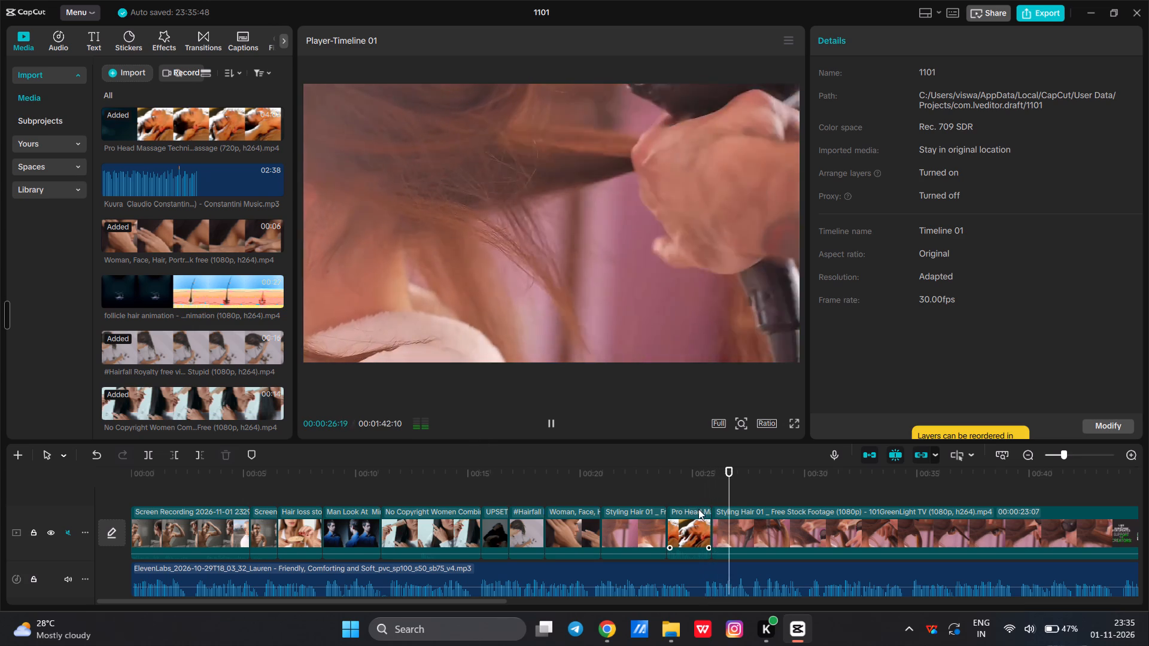
pyautogui.press('space')
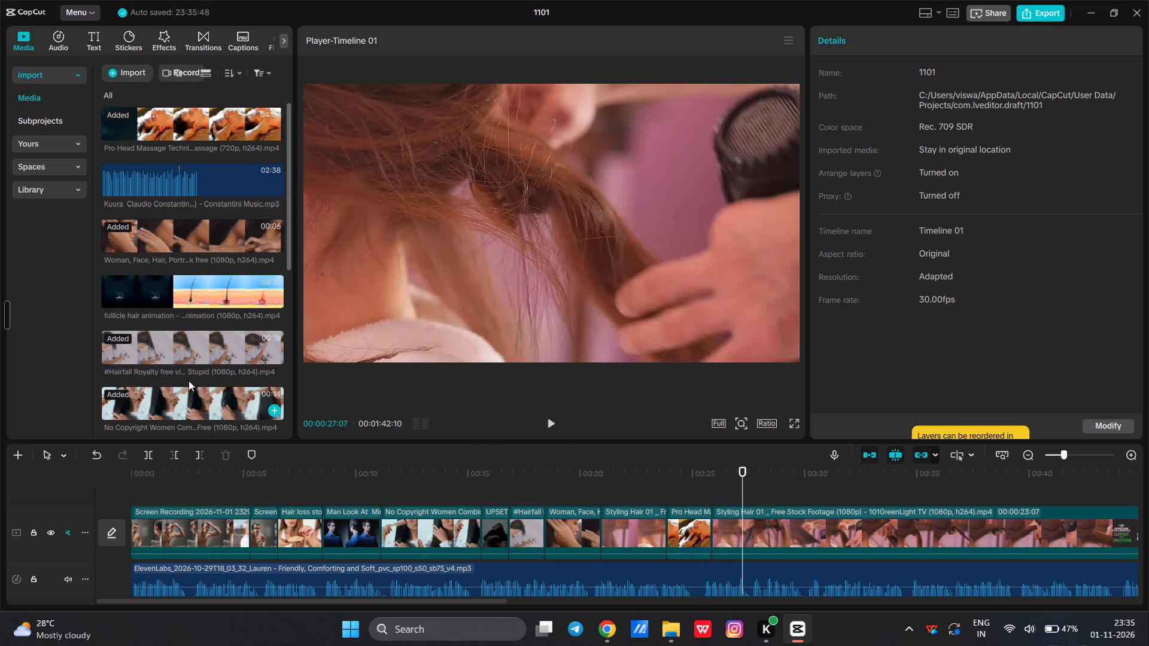
# Insert the follicle hair animation clip directly after the Pro Head Massage clip and play into it.
pyautogui.moveTo(202, 294); pyautogui.dragTo(773, 531)
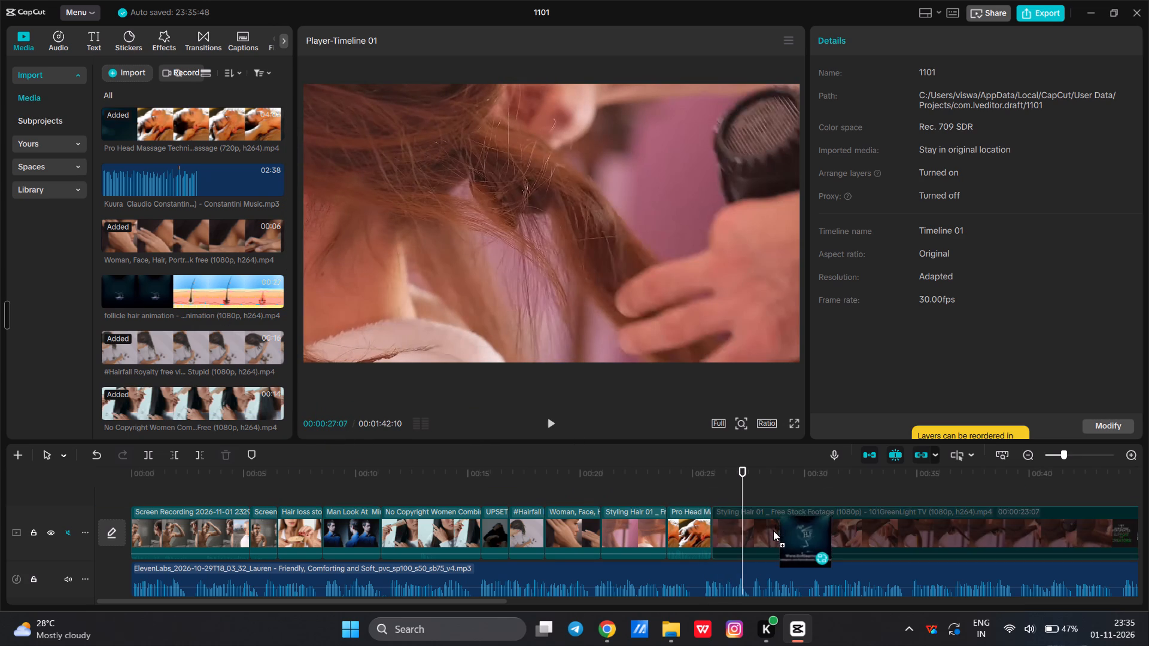
pyautogui.moveTo(773, 531); pyautogui.dragTo(715, 534)
pyautogui.click(697, 495)
pyautogui.press('space')
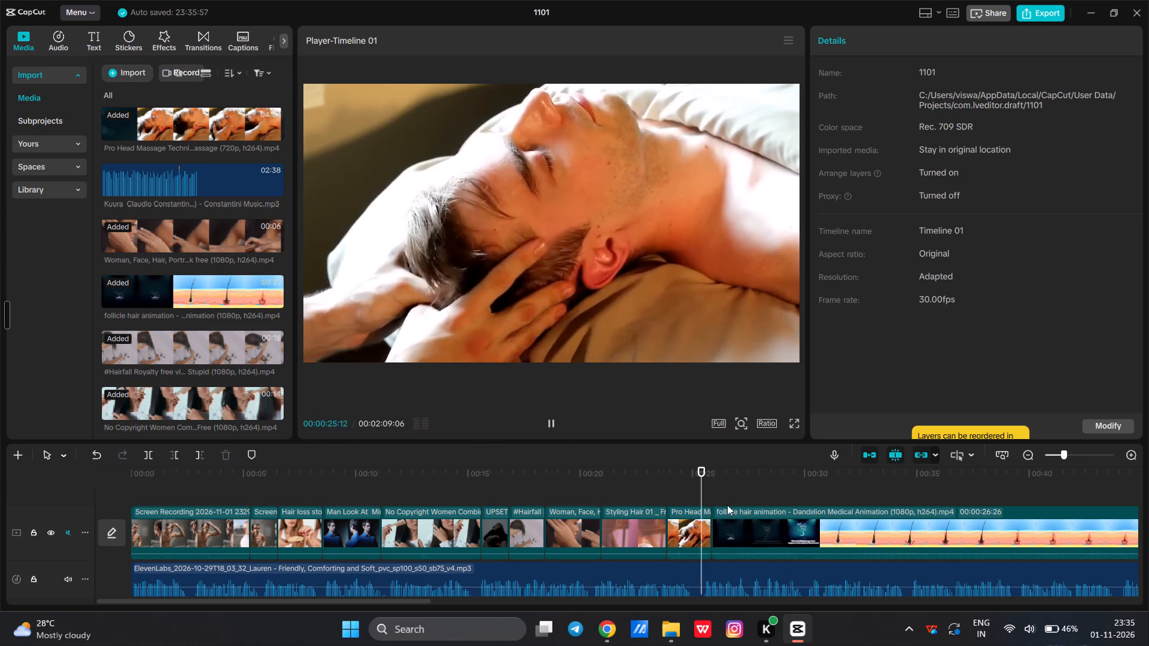
# Trim the dark title opening off the follicle hair animation clip, about 5 seconds from its start.
pyautogui.click(771, 480)
pyautogui.moveTo(787, 482); pyautogui.dragTo(965, 480)
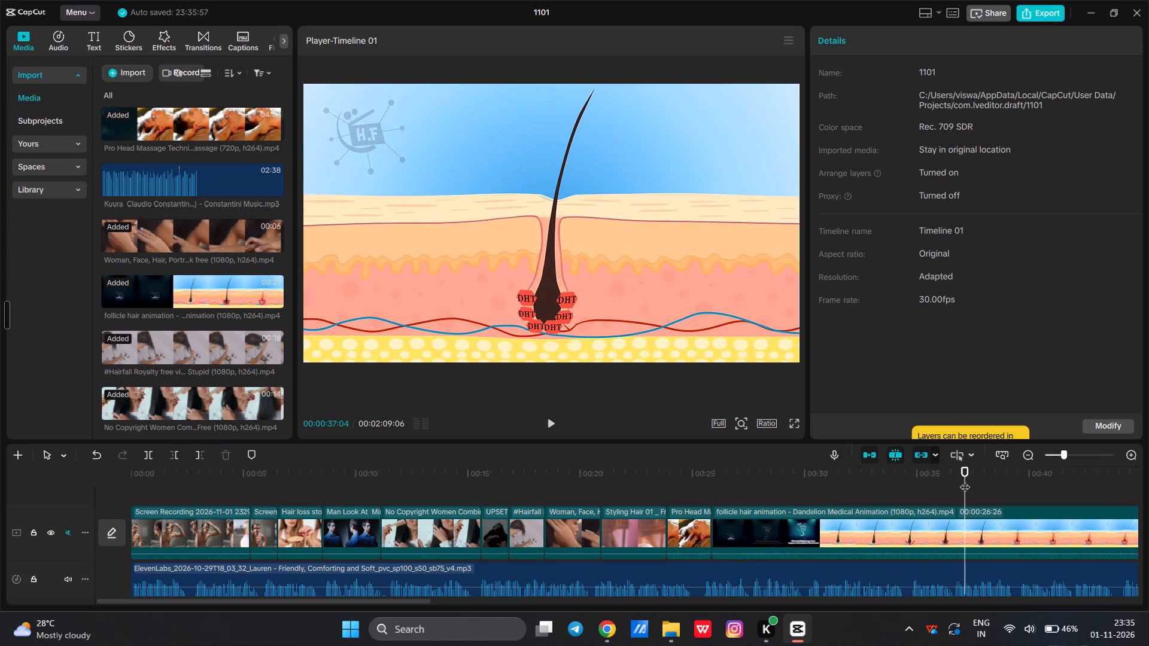
pyautogui.click(822, 499)
pyautogui.click(822, 530)
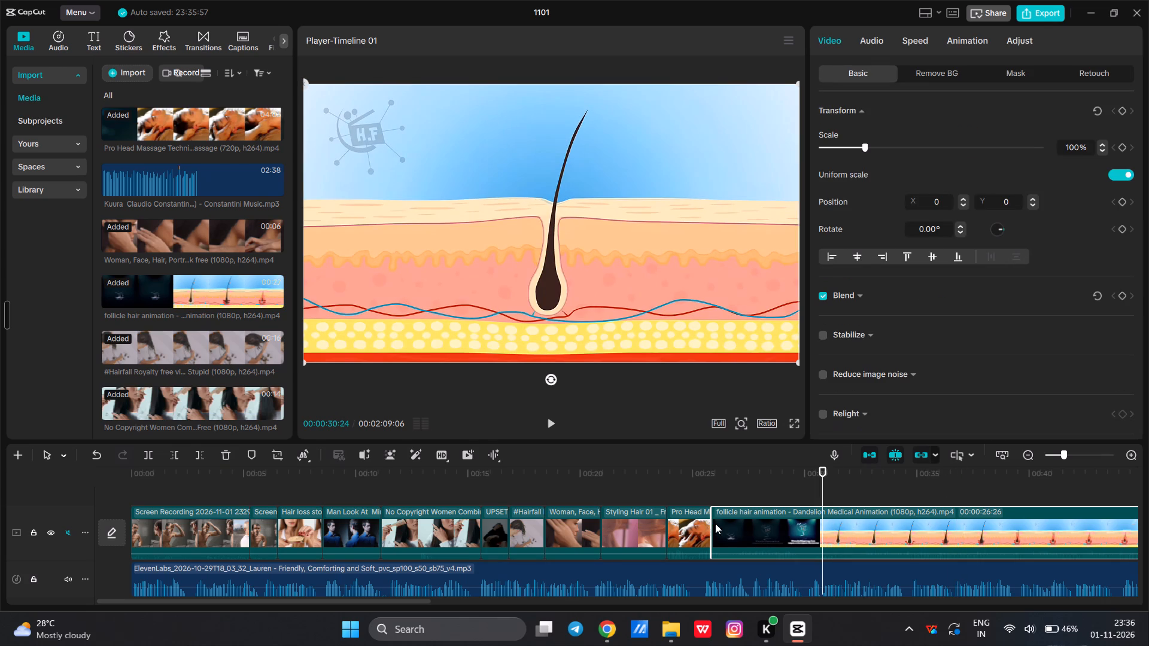
pyautogui.moveTo(714, 524); pyautogui.dragTo(827, 525)
# Play from the Pro Head Massage clip into the follicle hair animation and split the animation at 00:00:27:23.
pyautogui.click(689, 488)
pyautogui.press('space')
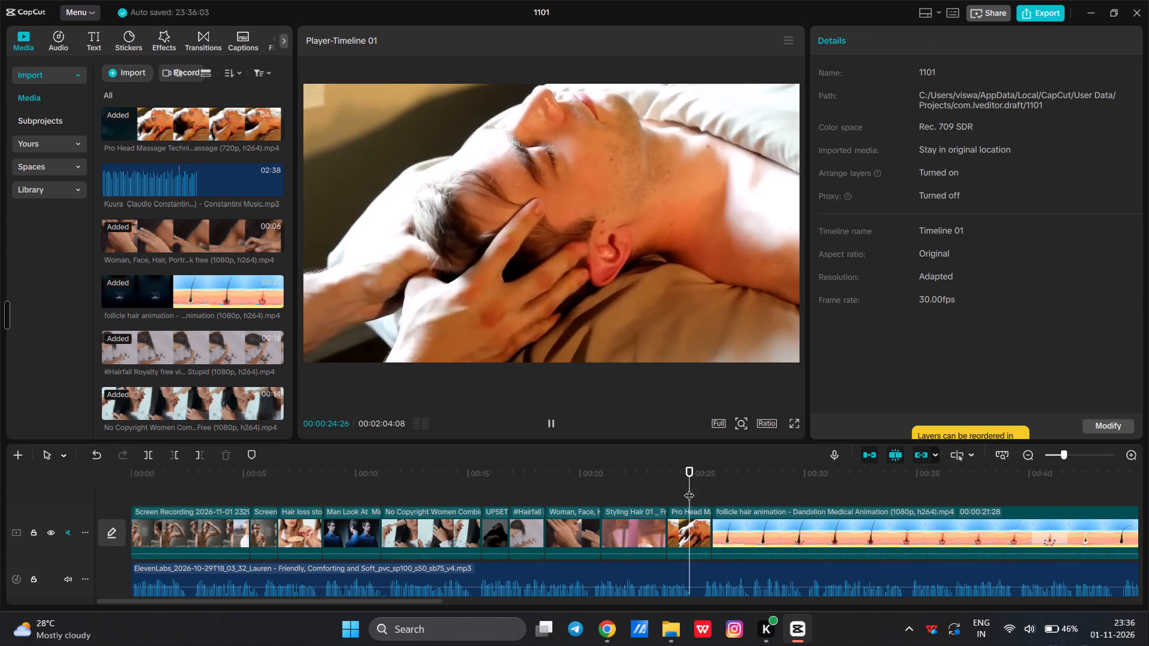
pyautogui.click(646, 492)
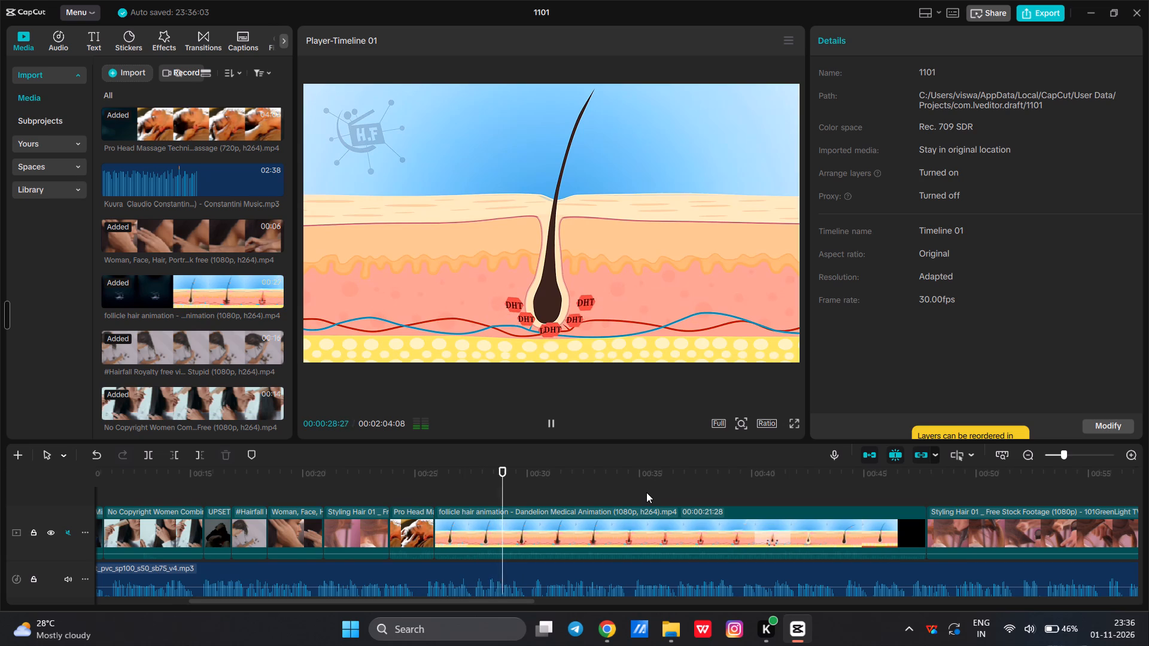
pyautogui.click(537, 501)
pyautogui.click(537, 501)
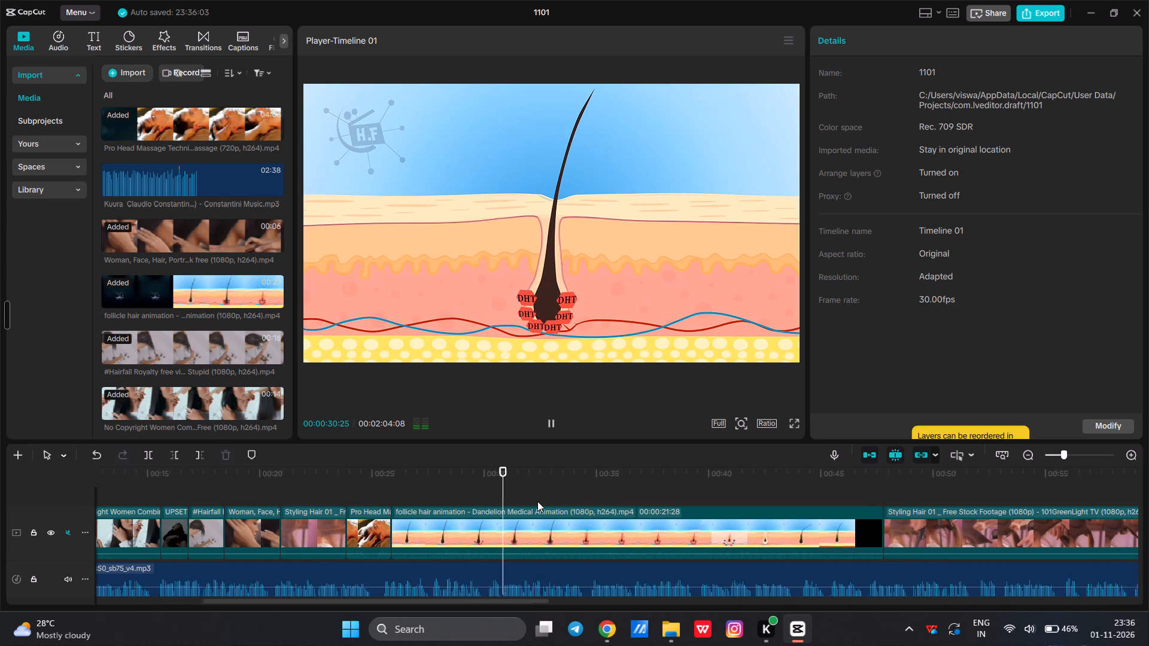
pyautogui.press('space')
pyautogui.click(357, 481)
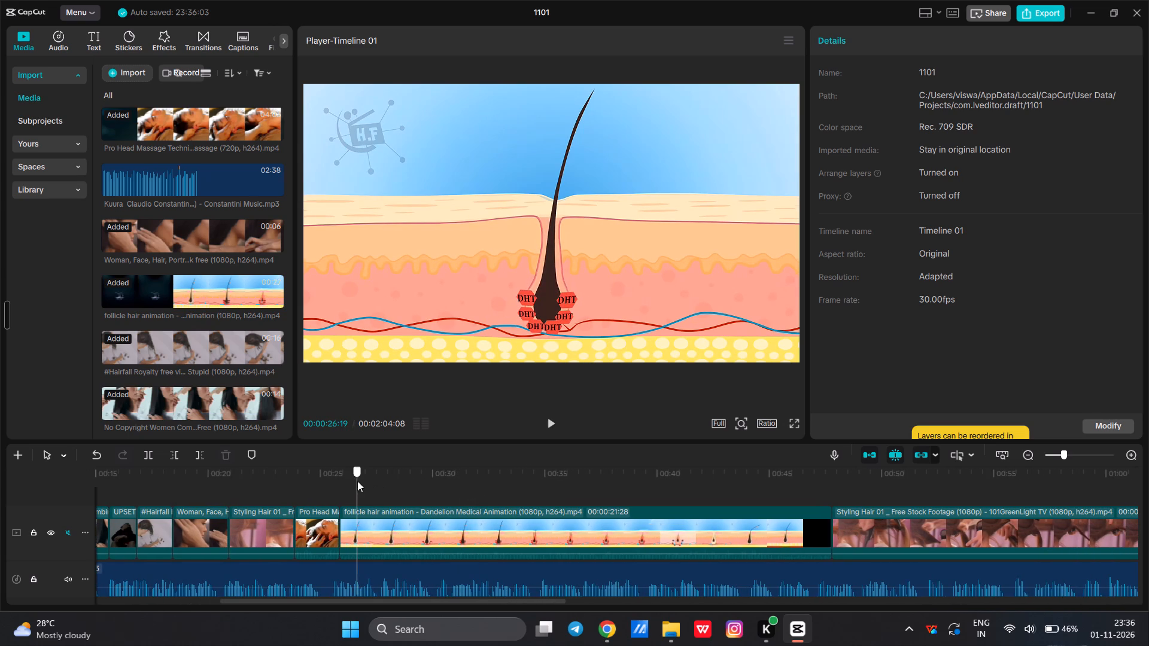
pyautogui.press('space')
pyautogui.press('space')
pyautogui.click(401, 513)
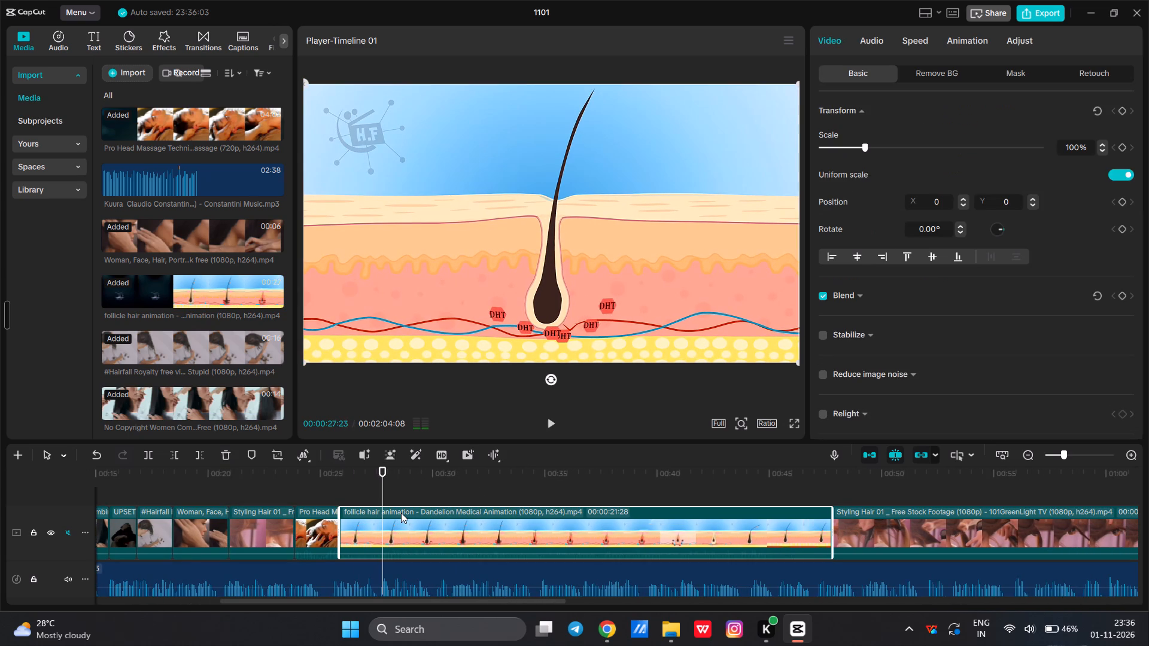
pyautogui.hotkey('ctrl', 'b')
# Play on through the second follicle hair animation part and trim about 9 seconds off its start.
pyautogui.press('space')
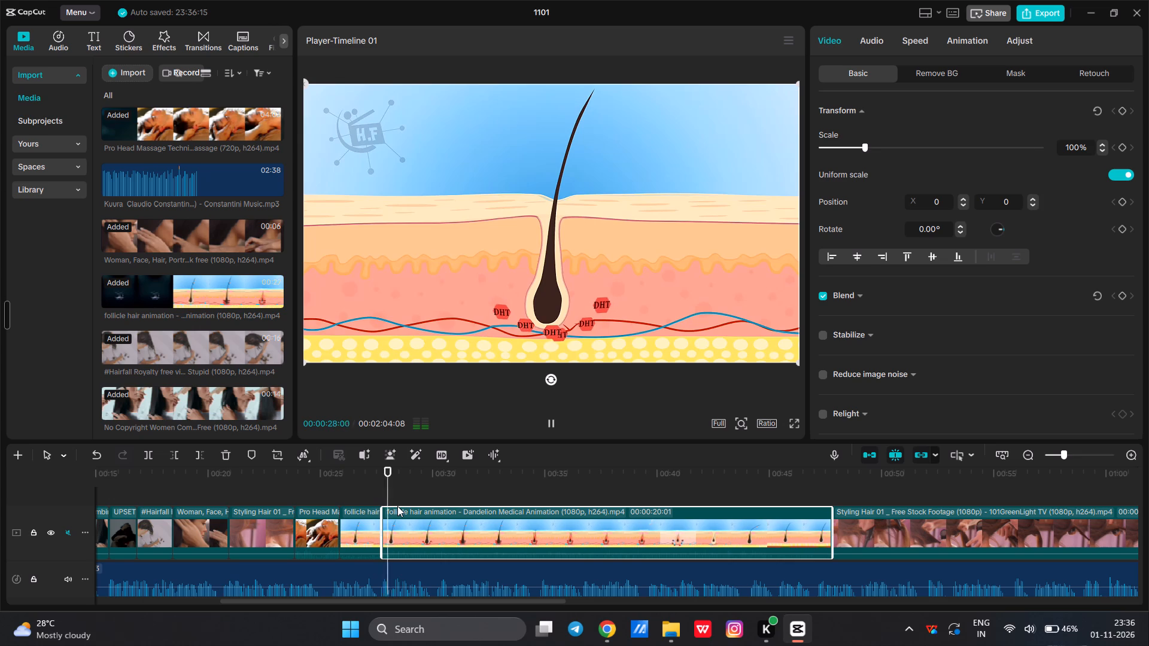
pyautogui.doubleClick(388, 502)
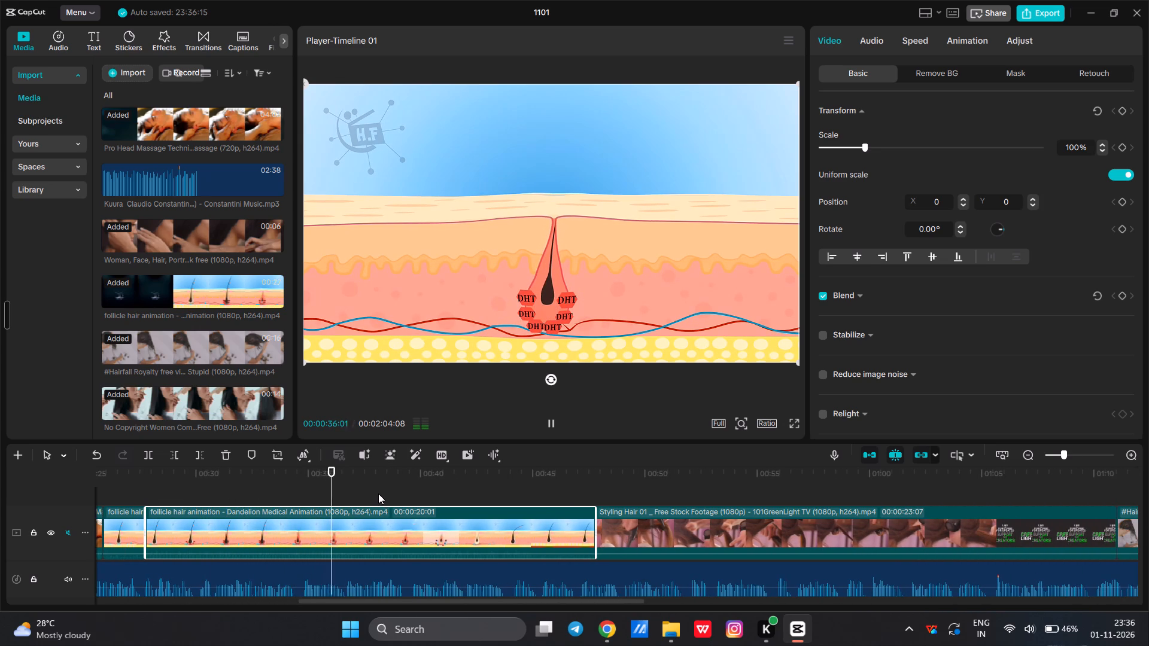
pyautogui.press('space')
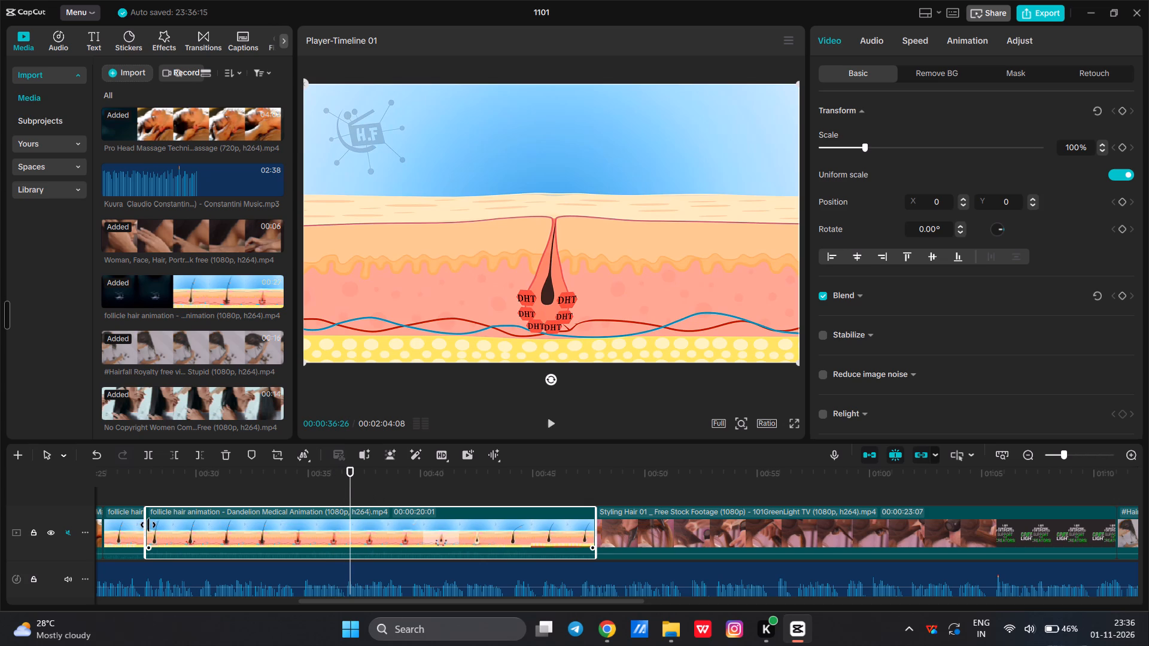
pyautogui.moveTo(146, 523); pyautogui.dragTo(342, 538)
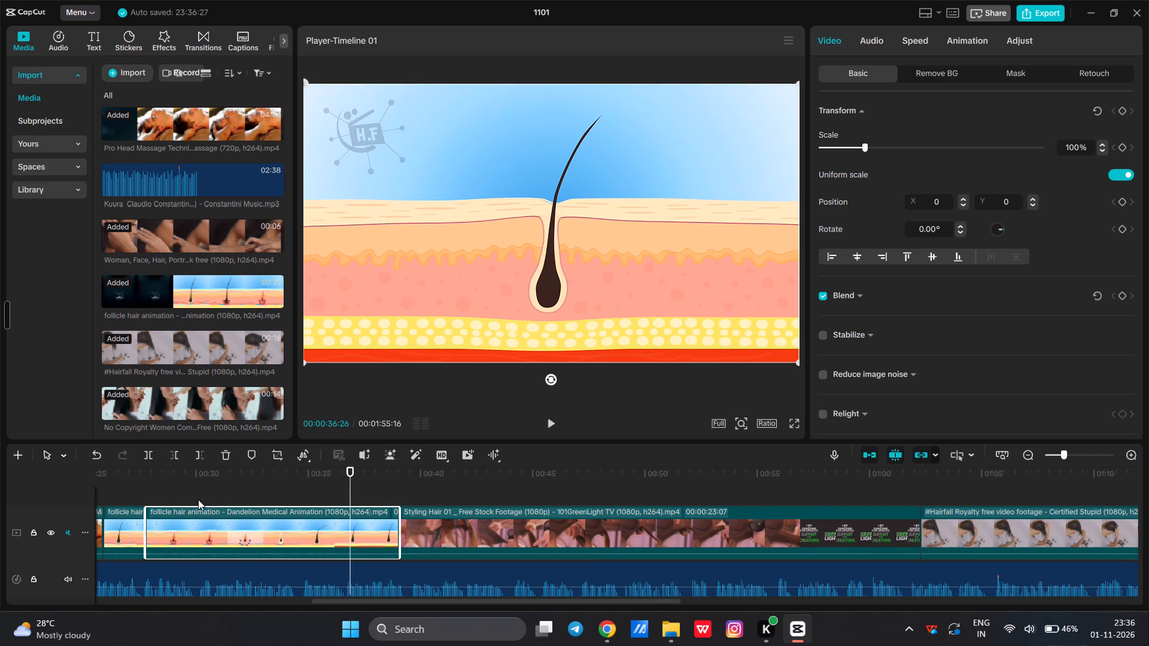
# Play across the follicle animation cut and trim the end of the first part back to 00:00:27:00.
pyautogui.click(139, 486)
pyautogui.press('space')
pyautogui.press('space')
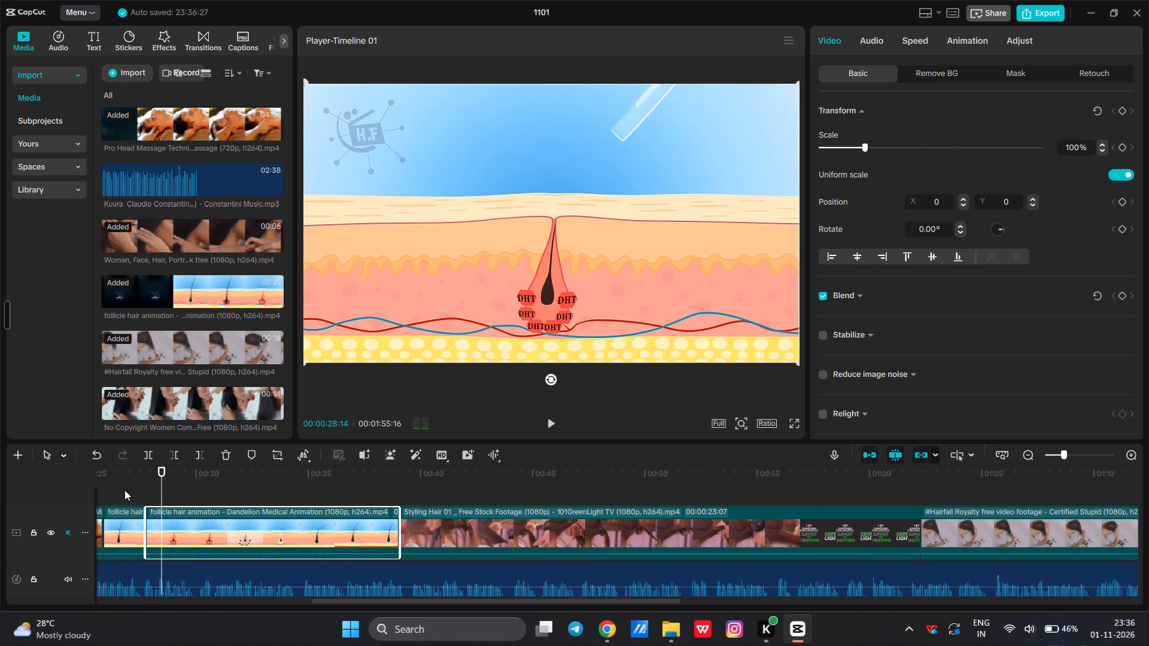
pyautogui.click(124, 490)
pyautogui.click(113, 484)
pyautogui.press('space')
pyautogui.press('space')
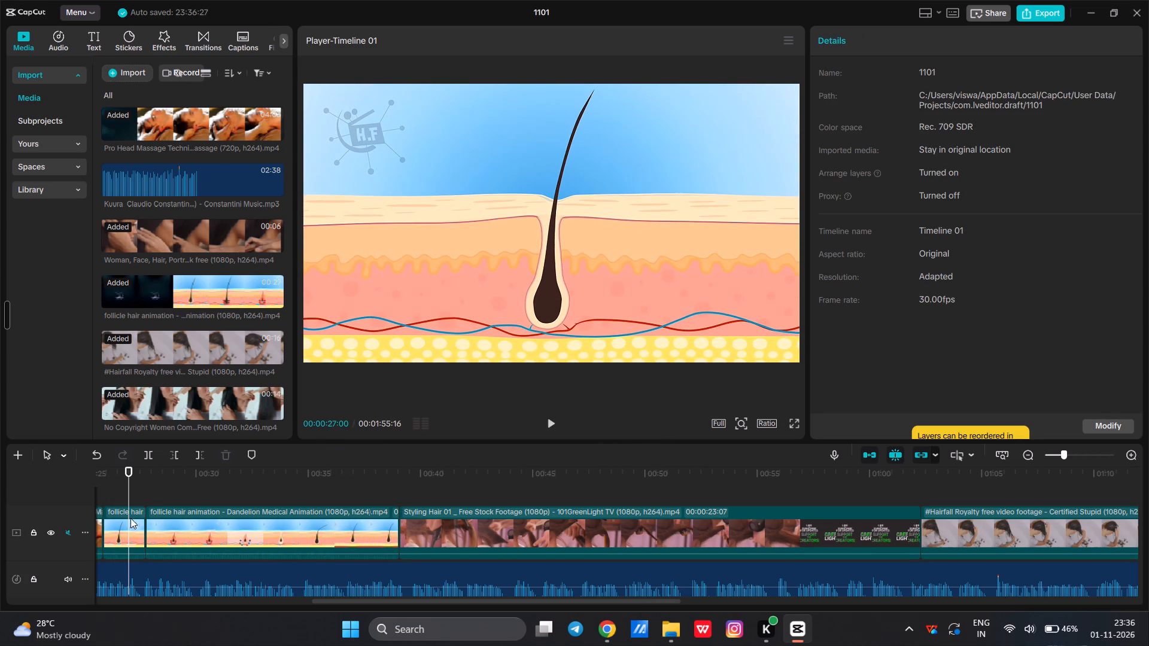
pyautogui.click(132, 520)
pyautogui.moveTo(142, 521); pyautogui.dragTo(127, 519)
# Play through the second follicle hair animation part and trim about 7 more seconds off its start.
pyautogui.click(108, 486)
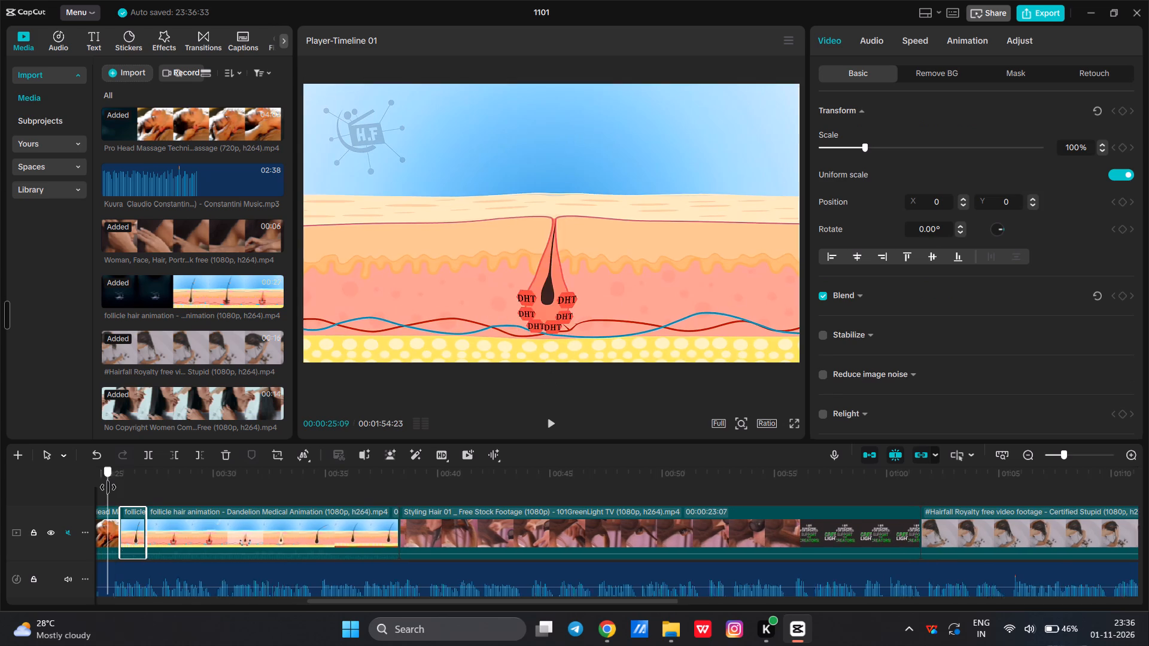
pyautogui.press('space')
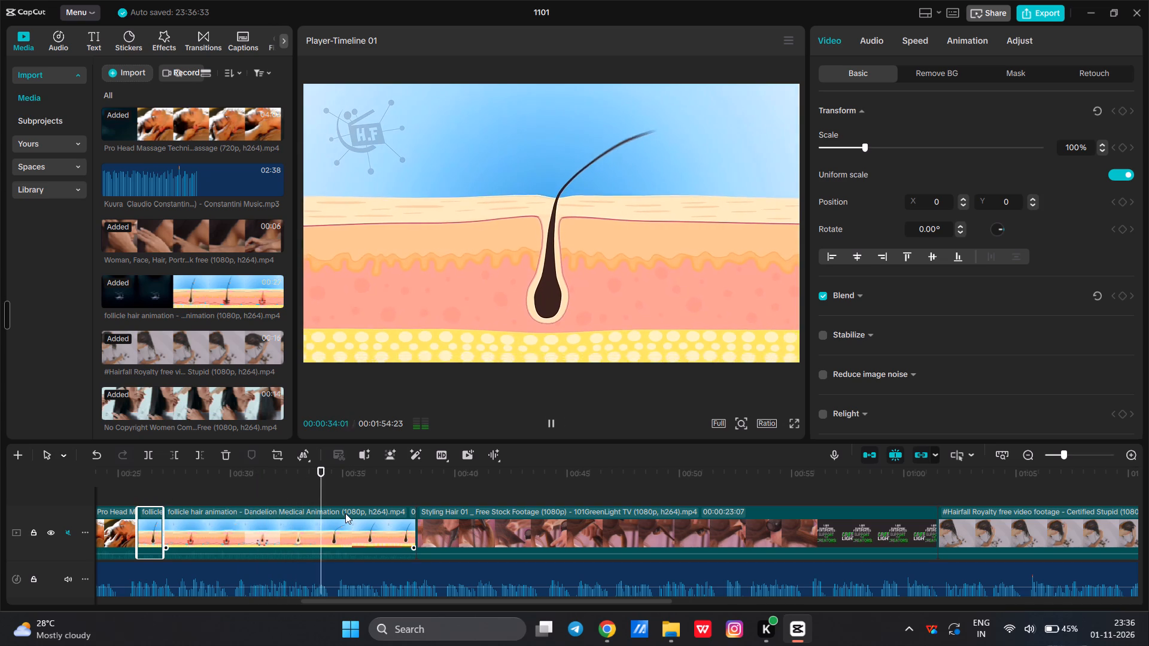
pyautogui.press('space')
pyautogui.click(241, 525)
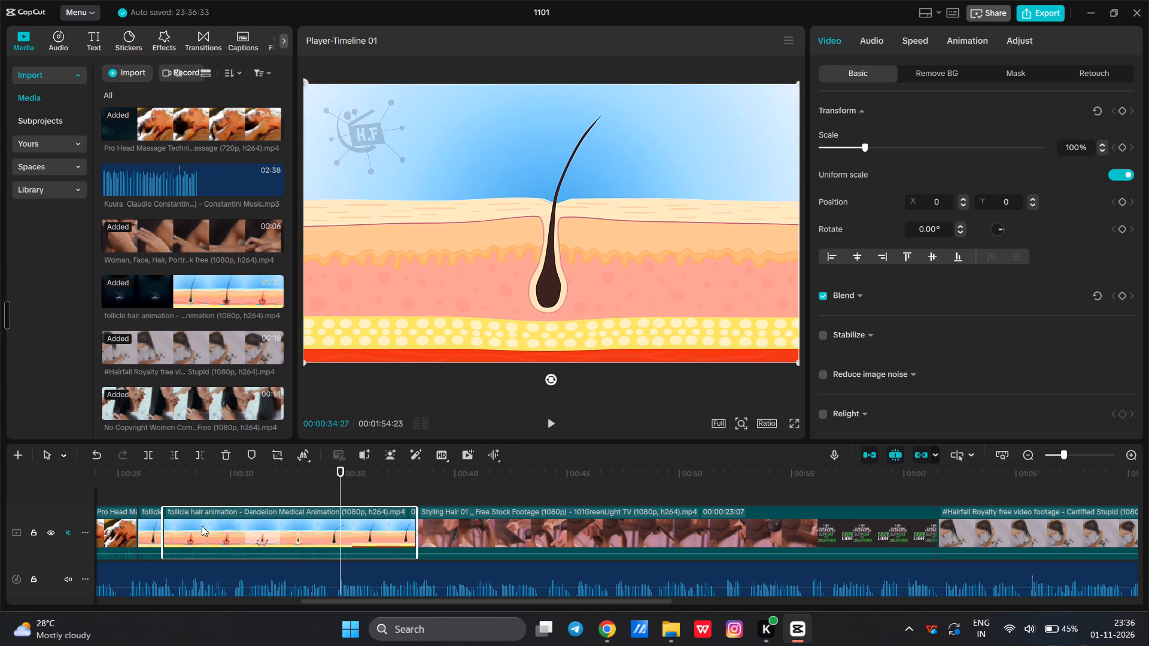
pyautogui.moveTo(161, 524); pyautogui.dragTo(320, 524)
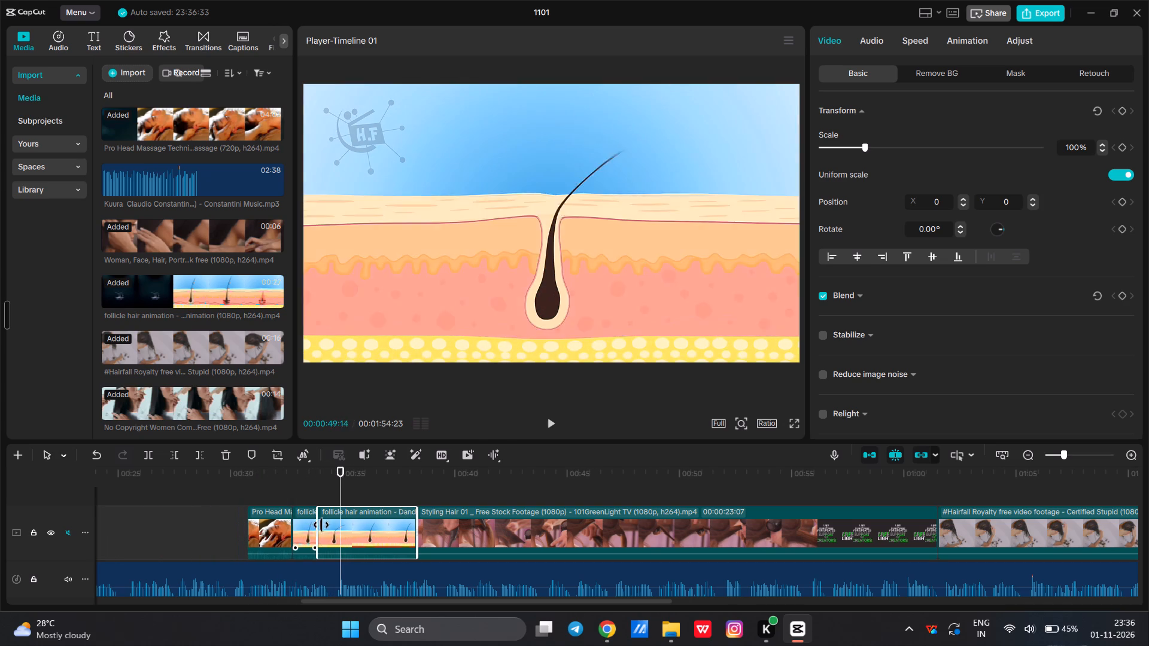
pyautogui.moveTo(320, 524); pyautogui.dragTo(316, 524)
# Play through the second follicle hair animation part and trim about 1.7 seconds off its end.
pyautogui.click(155, 485)
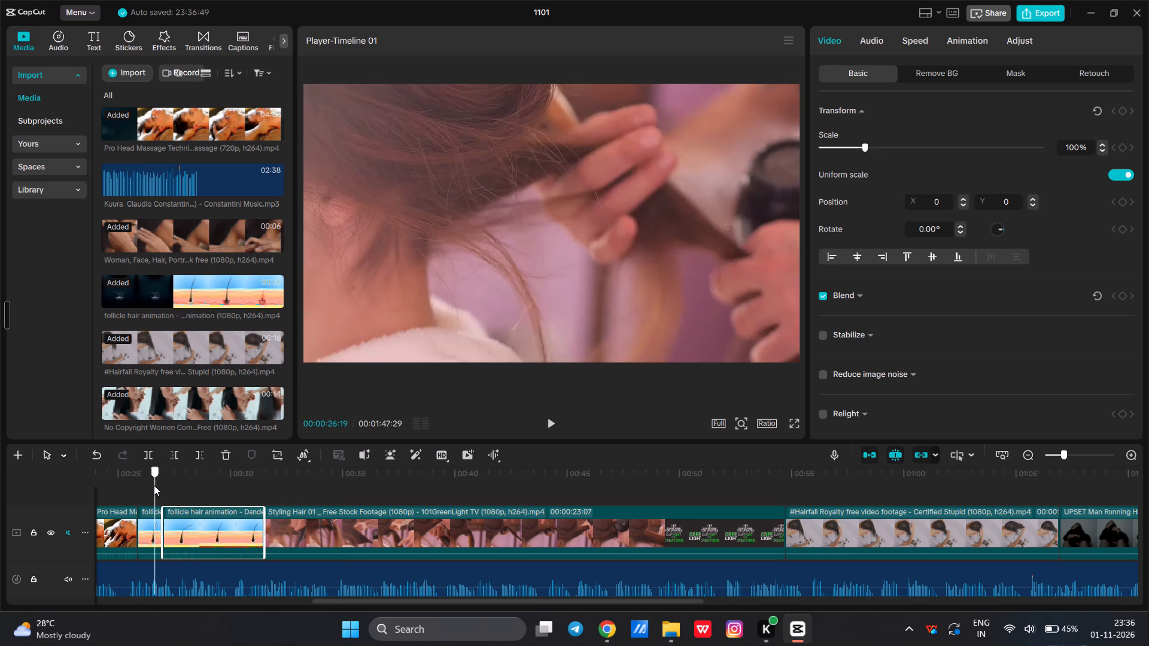
pyautogui.click(146, 485)
pyautogui.press('space')
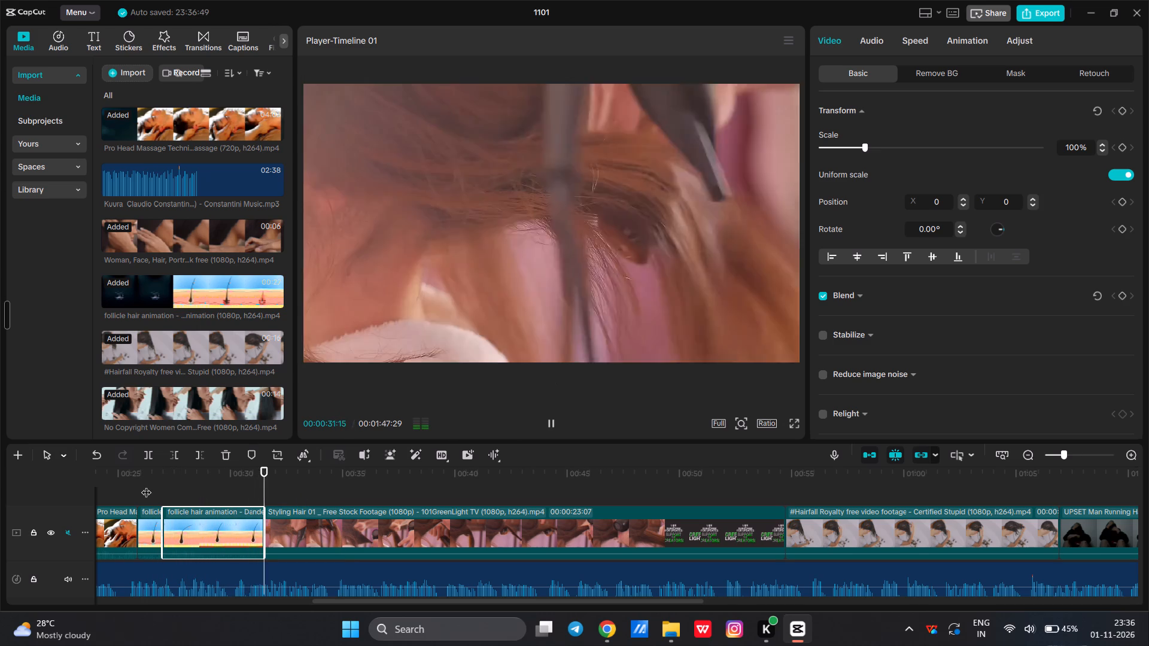
pyautogui.press('space')
pyautogui.moveTo(266, 517); pyautogui.dragTo(224, 511)
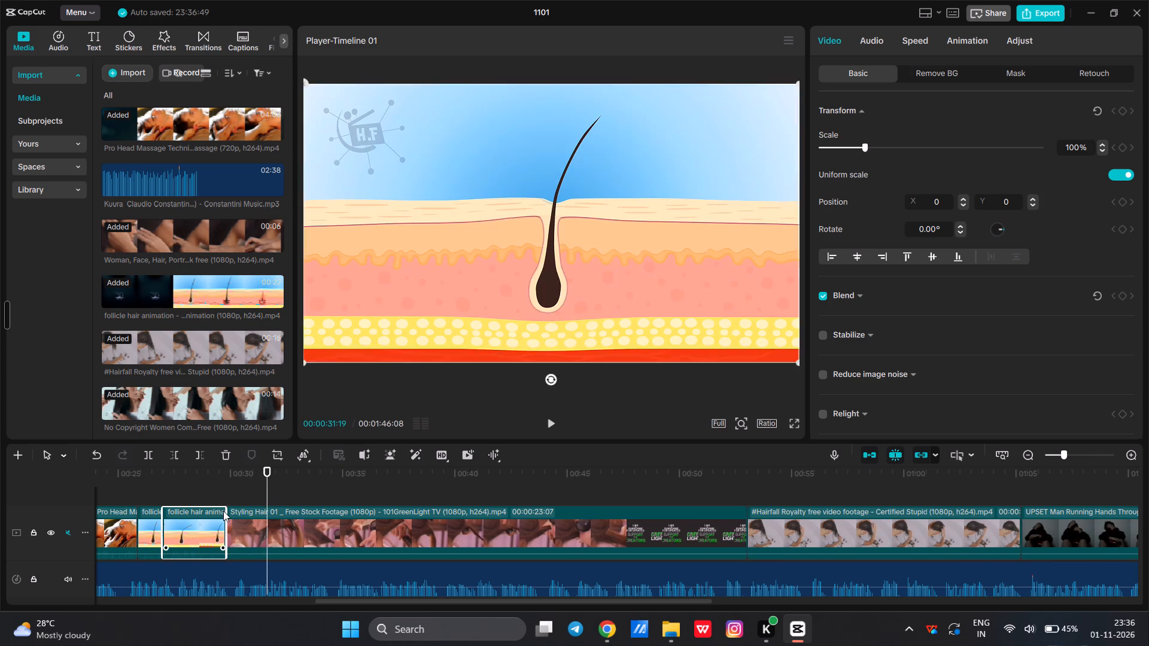
# Play across the cut from the follicle animation to the Styling Hair clip and look through the imported media.
pyautogui.click(187, 485)
pyautogui.click(144, 488)
pyautogui.press('space')
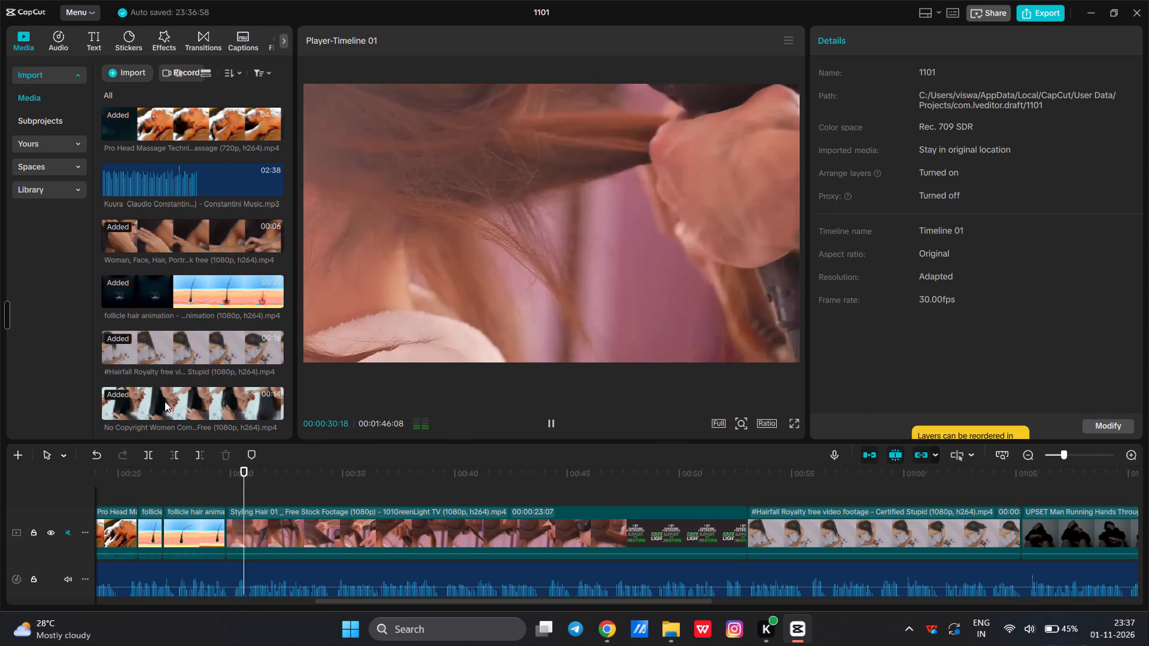
pyautogui.press('space')
pyautogui.scroll(-9, 175, 377)
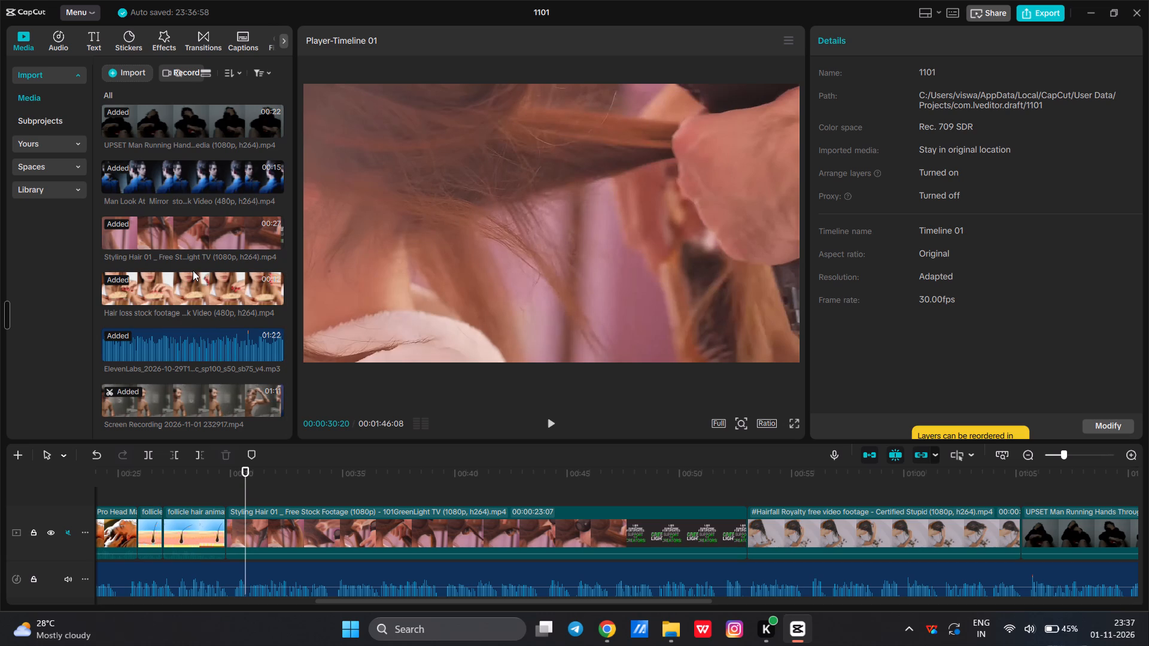
pyautogui.scroll(11, 238, 252)
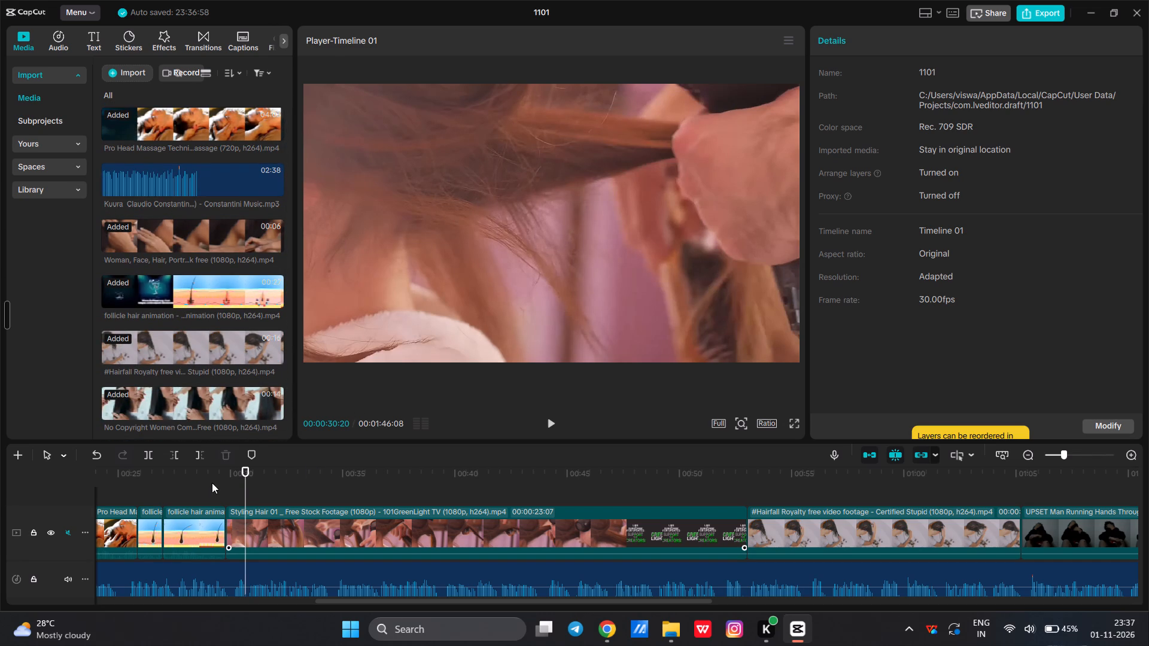
# Return to the start of the timeline and import the first ElevenLabs Lauren SRT file from Downloads as local captions.
pyautogui.moveTo(213, 476); pyautogui.dragTo(0, 479)
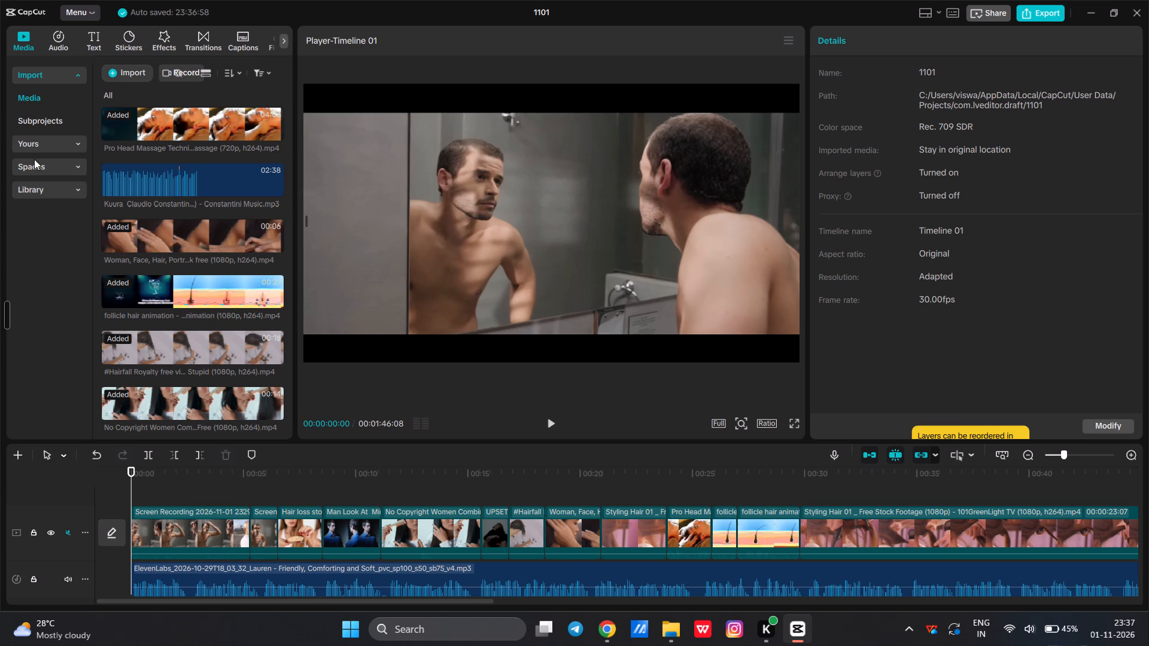
pyautogui.click(98, 43)
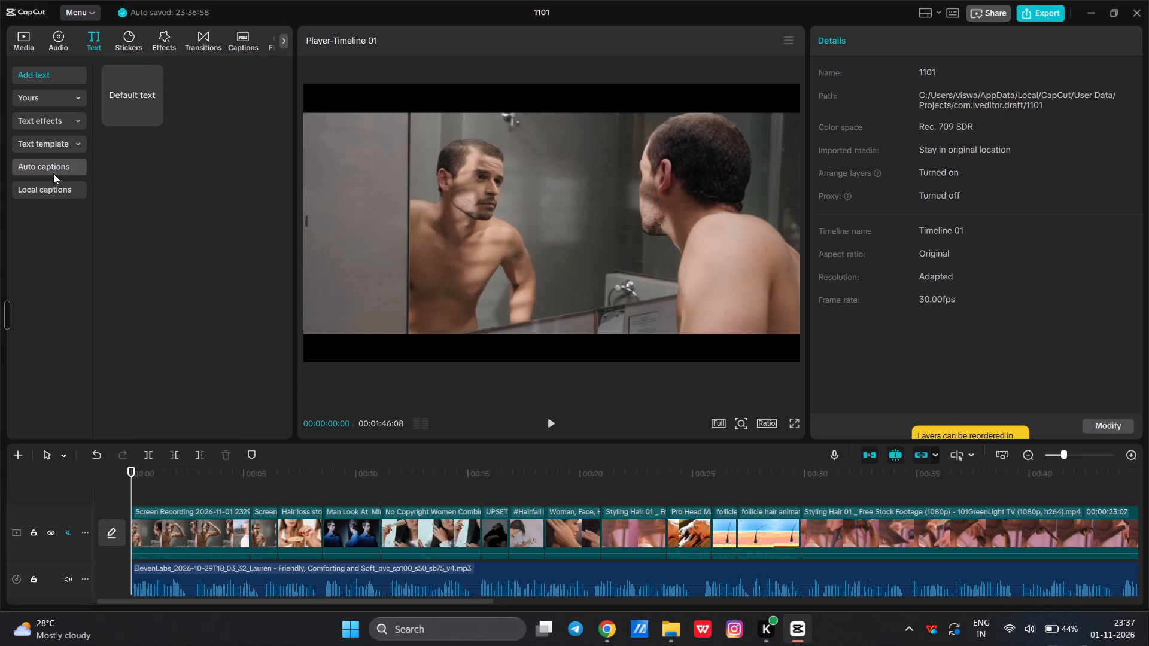
pyautogui.click(53, 173)
pyautogui.click(60, 189)
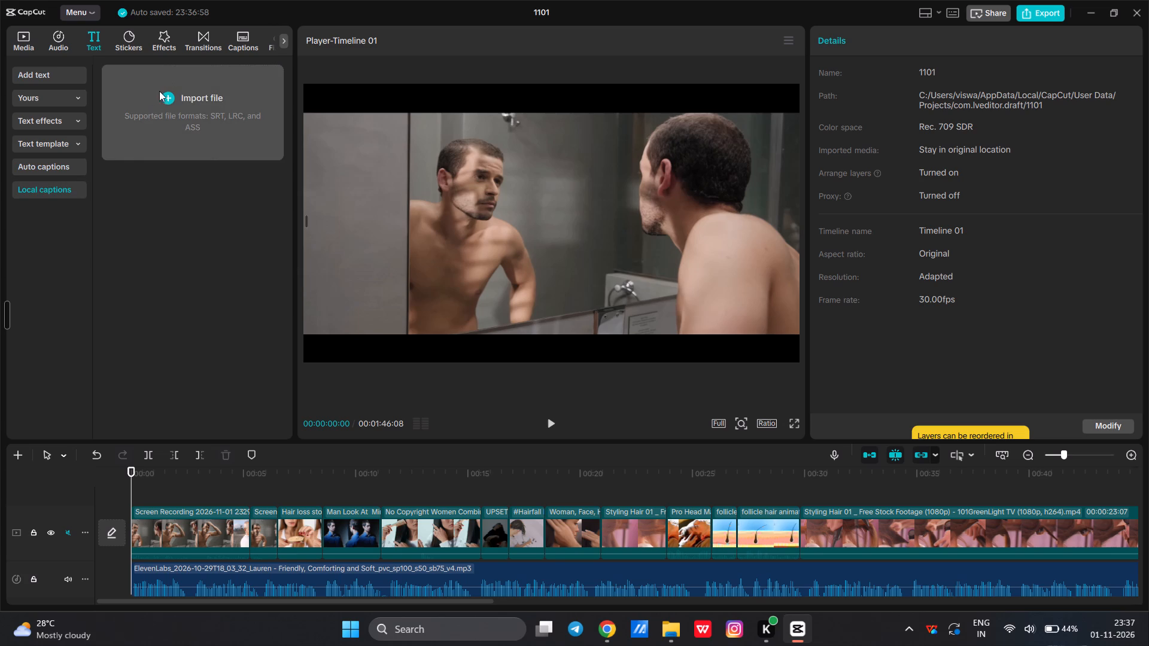
pyautogui.click(165, 91)
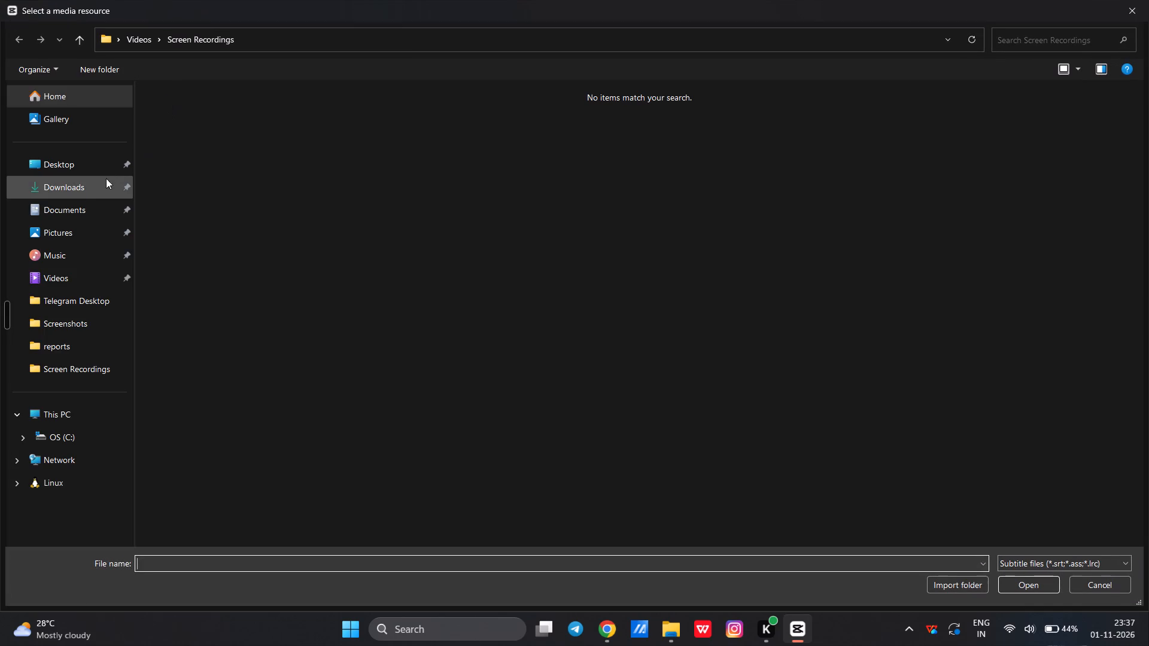
pyautogui.click(68, 195)
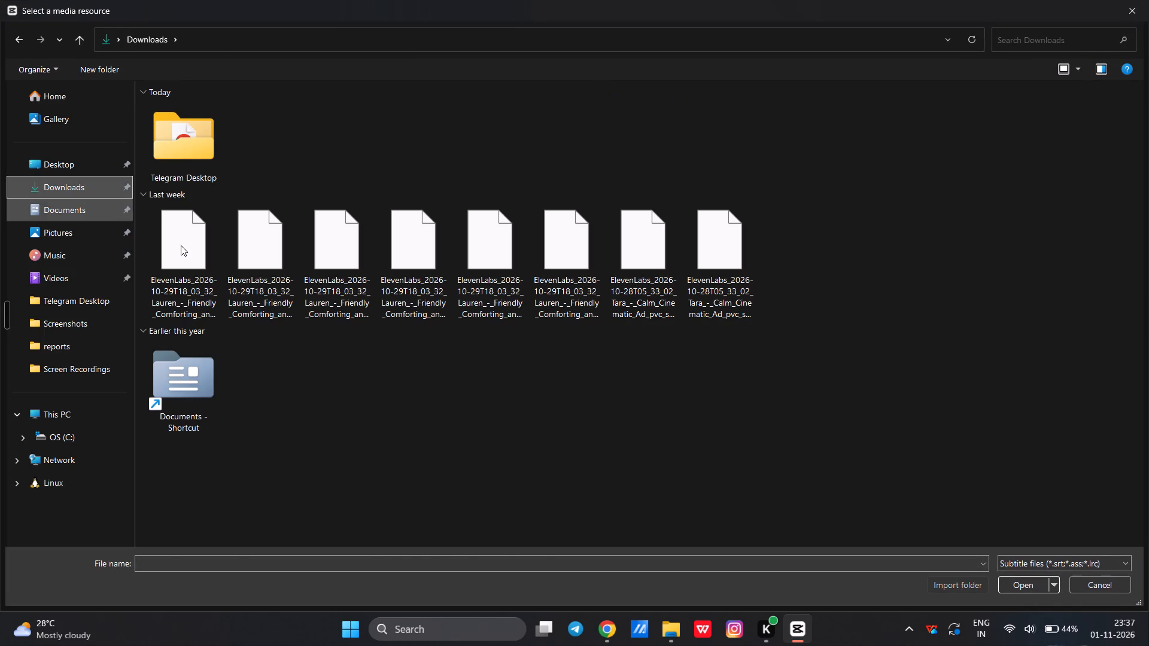
pyautogui.click(181, 245)
pyautogui.click(1040, 587)
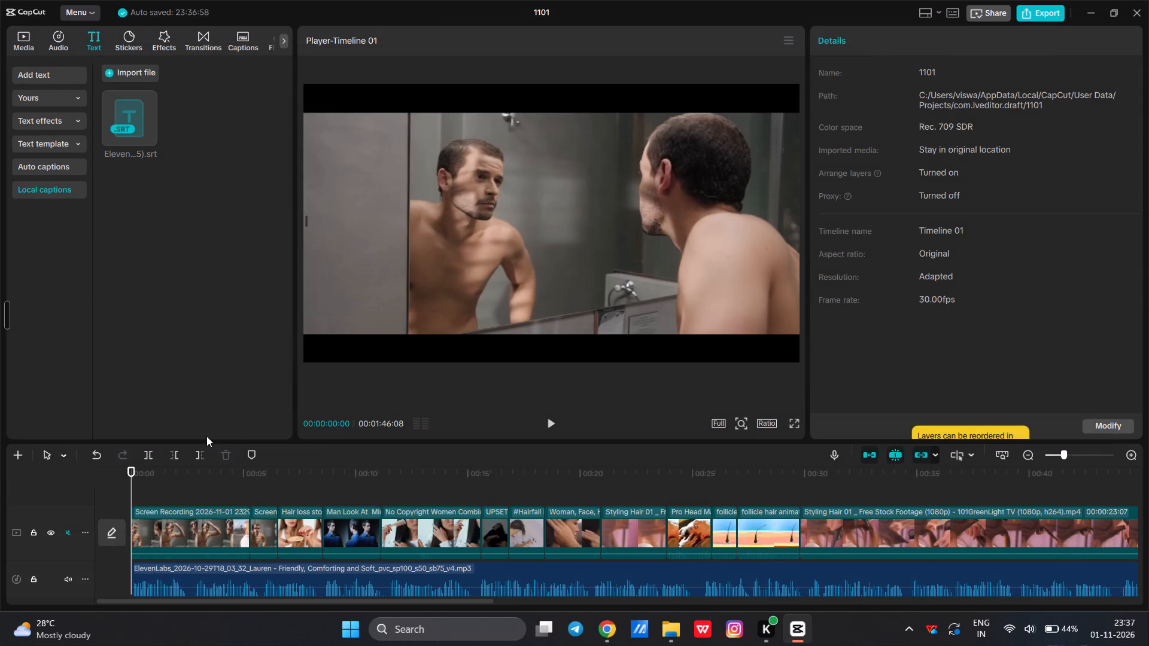
# Place the imported ElevenLabs SRT captions above the video track, starting at 00:00:00:00.
pyautogui.scroll(3, 208, 450)
pyautogui.moveTo(129, 112); pyautogui.dragTo(137, 494)
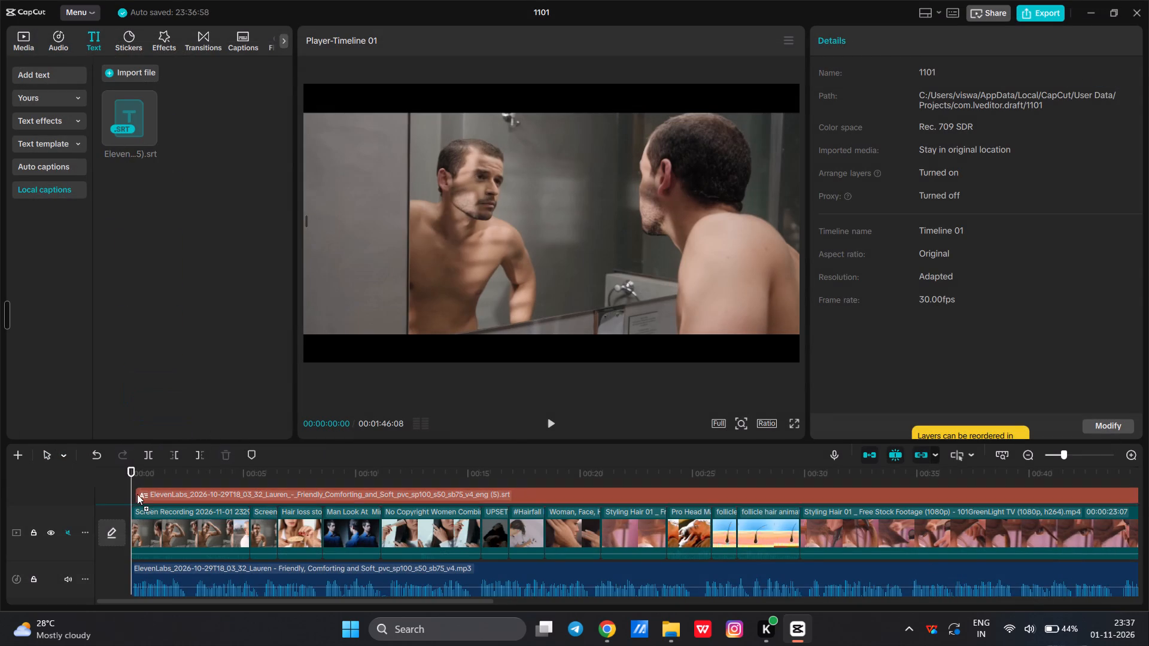
pyautogui.moveTo(137, 494); pyautogui.dragTo(130, 492)
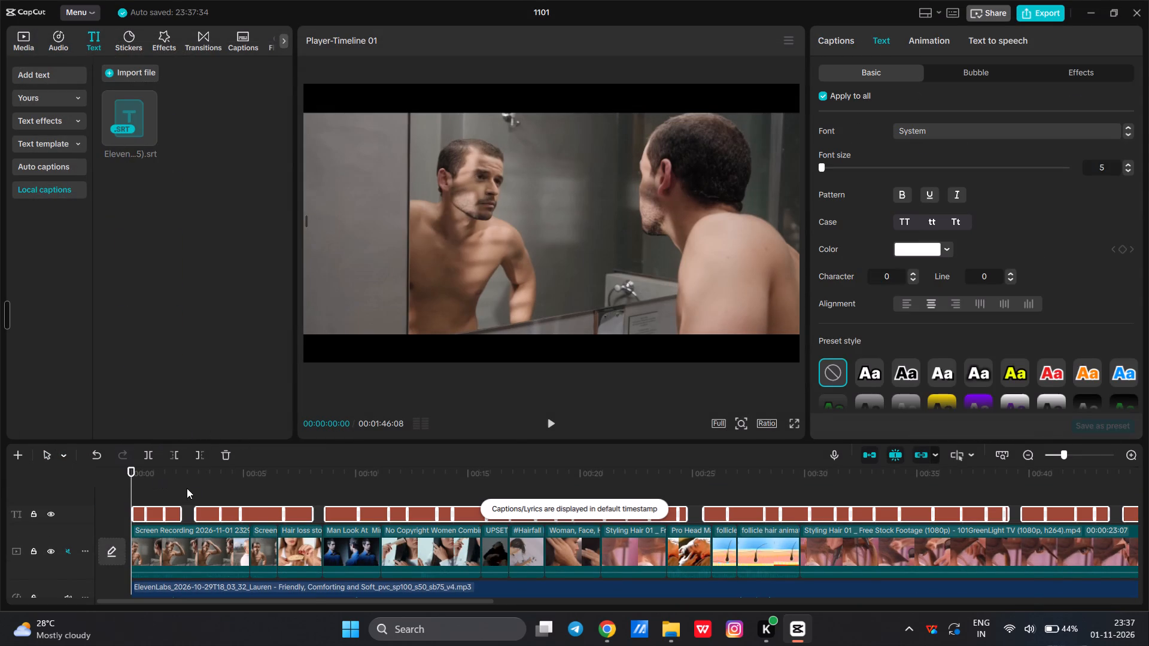
# Play to the "your 20s," caption, try several preset styles, and apply the yellow text with black outline to all captions.
pyautogui.press('space')
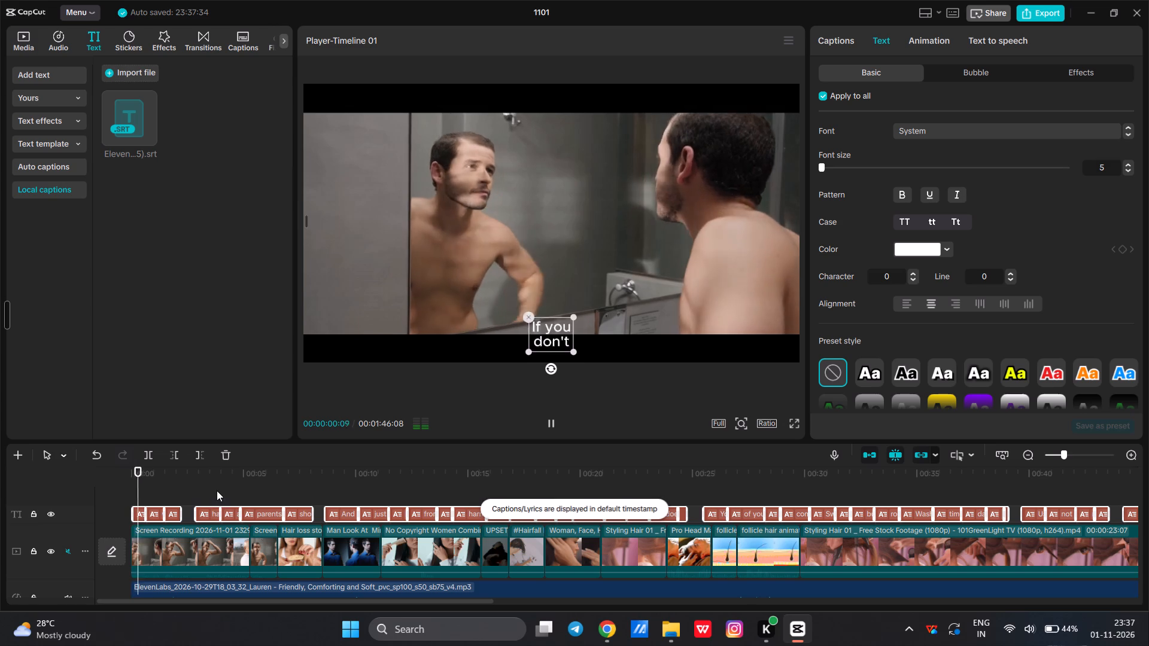
pyautogui.press('space')
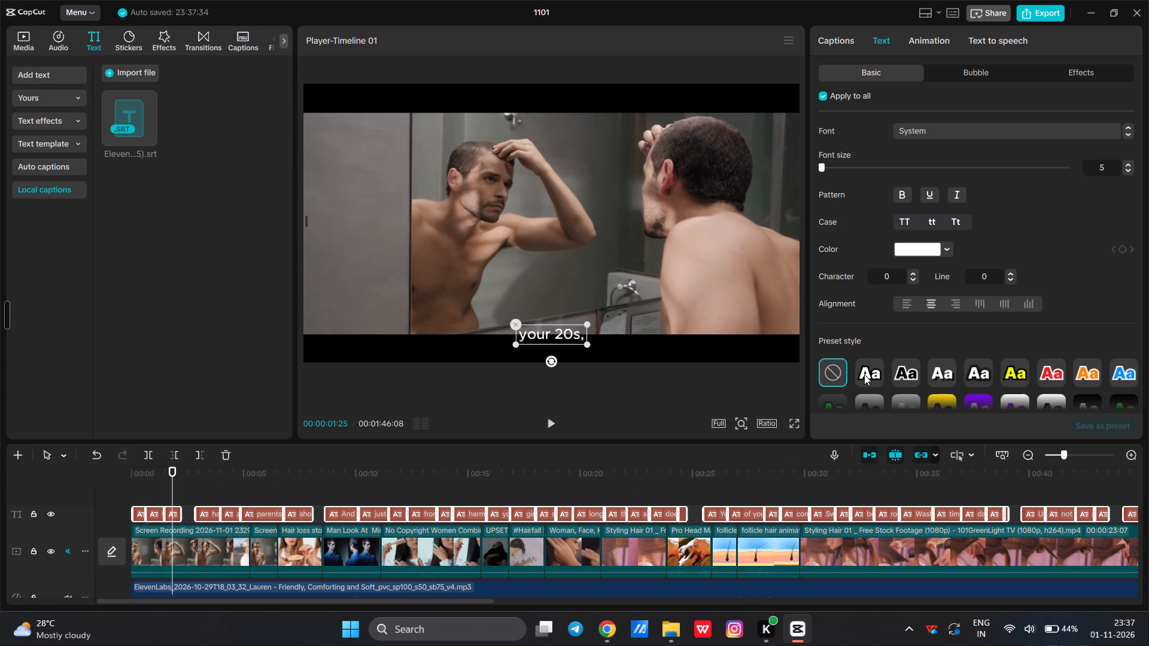
pyautogui.click(864, 374)
pyautogui.scroll(-2, 902, 359)
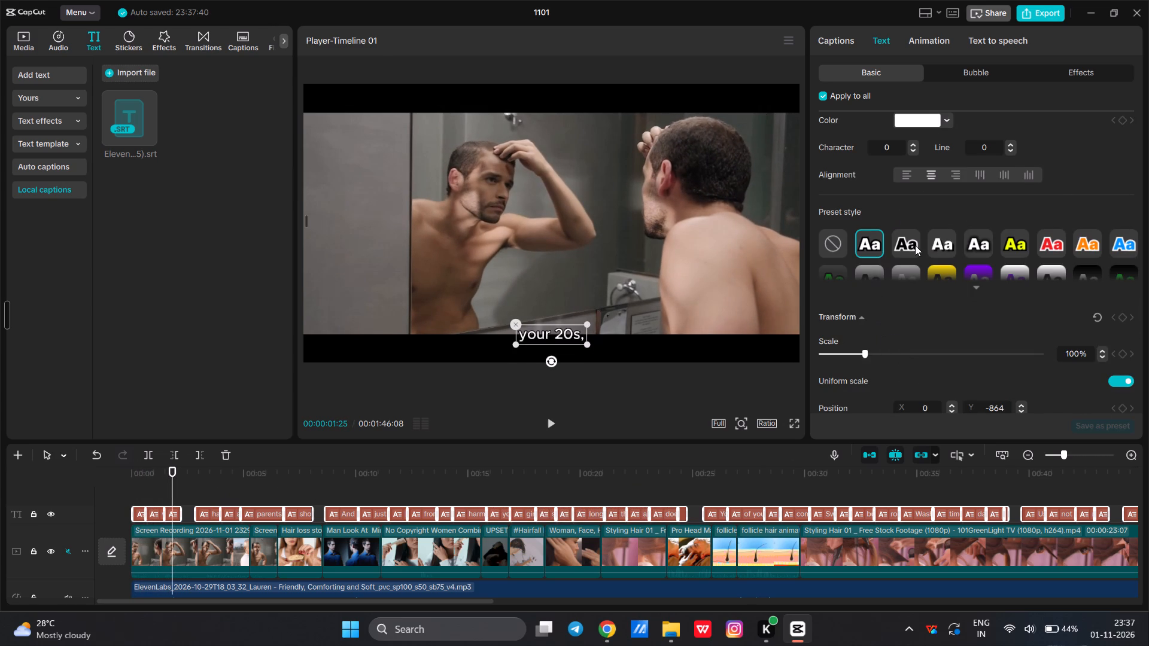
pyautogui.scroll(-1, 915, 245)
pyautogui.click(937, 208)
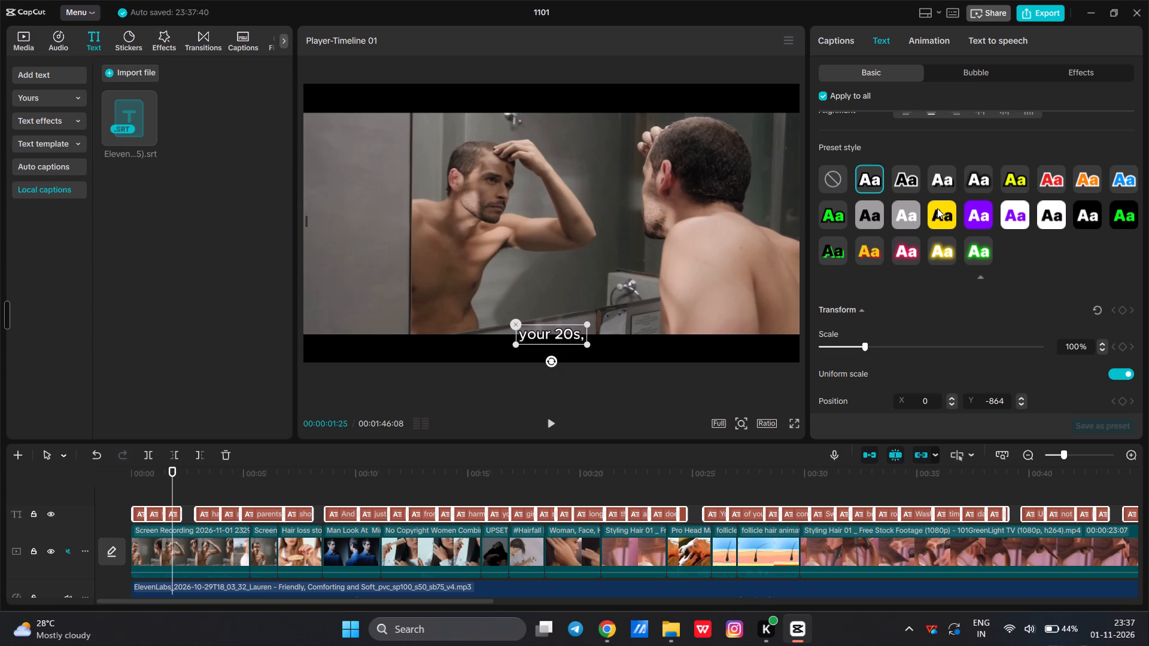
pyautogui.click(944, 218)
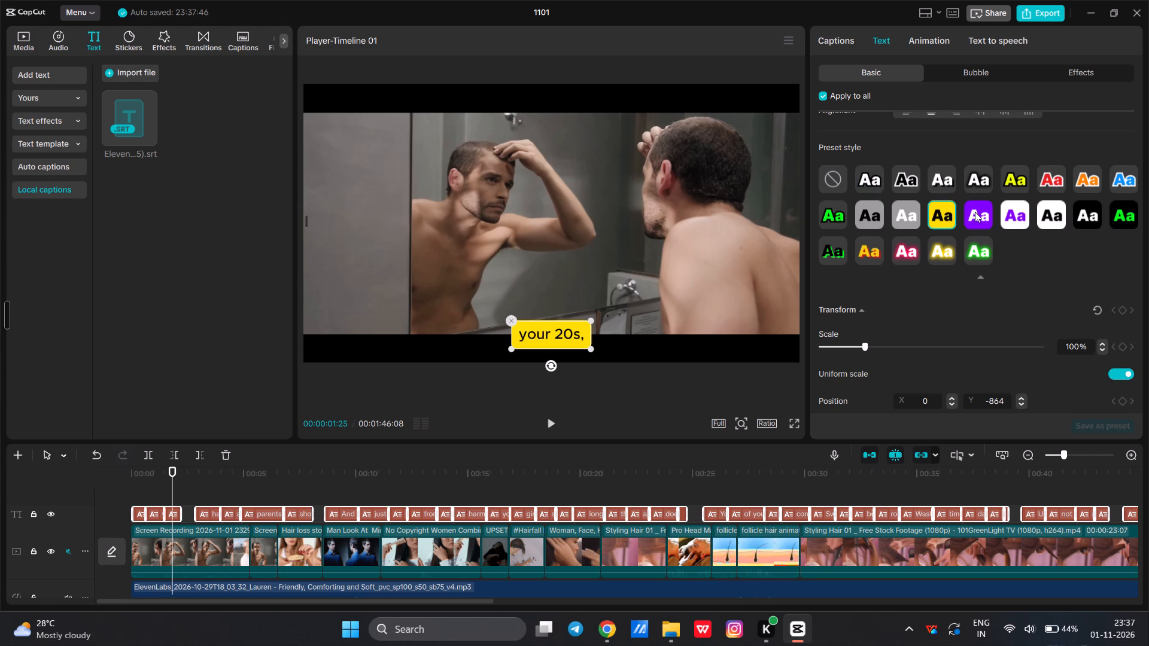
pyautogui.click(976, 212)
pyautogui.click(1002, 176)
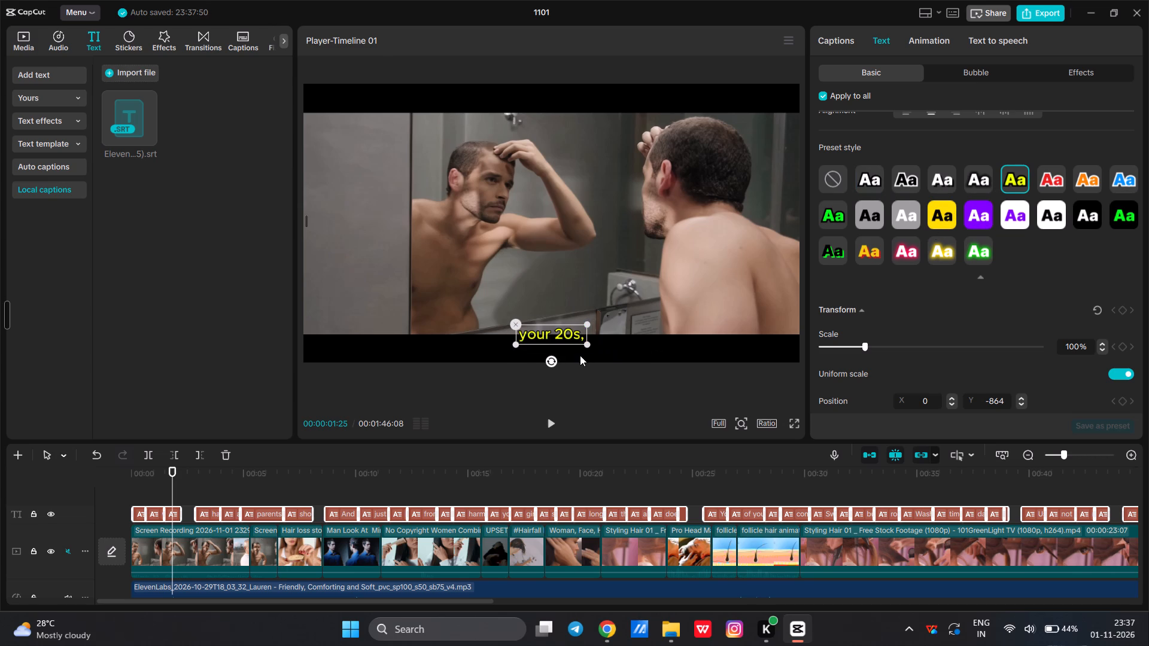
# Enlarge the captions to 112% scale.
pyautogui.moveTo(586, 341); pyautogui.dragTo(592, 344)
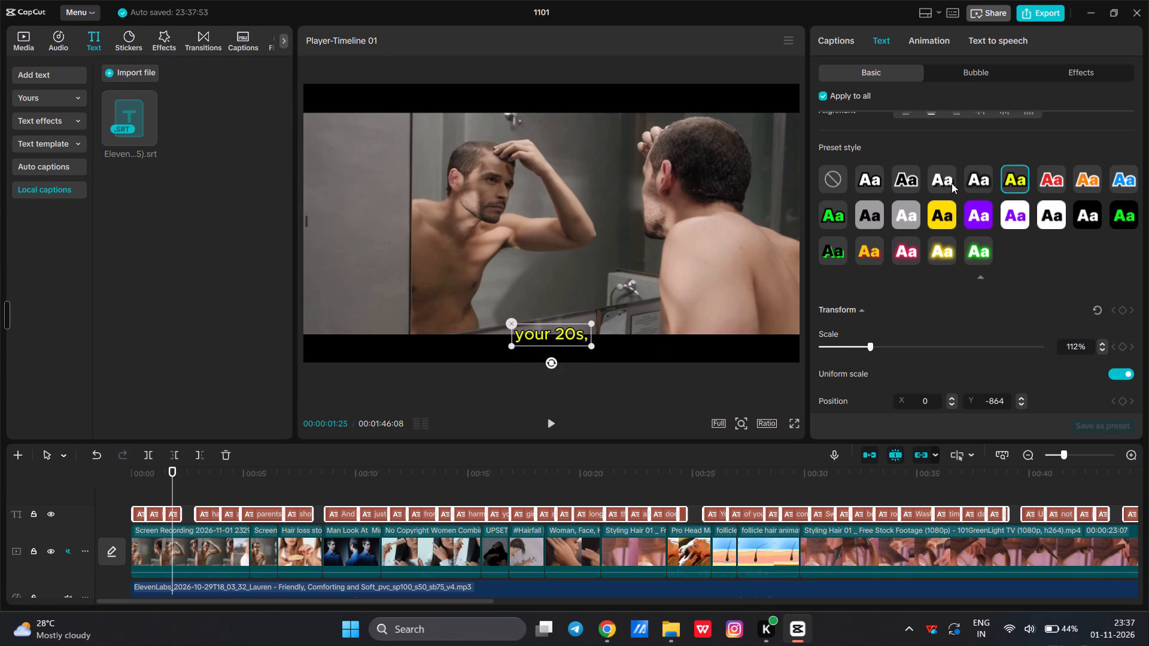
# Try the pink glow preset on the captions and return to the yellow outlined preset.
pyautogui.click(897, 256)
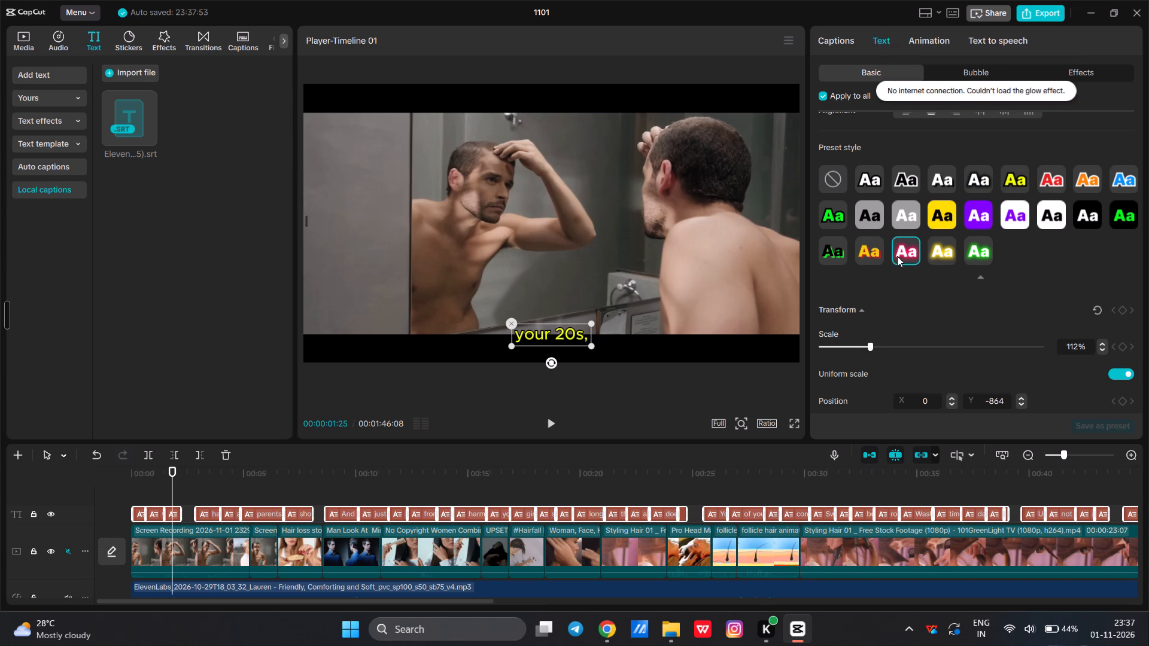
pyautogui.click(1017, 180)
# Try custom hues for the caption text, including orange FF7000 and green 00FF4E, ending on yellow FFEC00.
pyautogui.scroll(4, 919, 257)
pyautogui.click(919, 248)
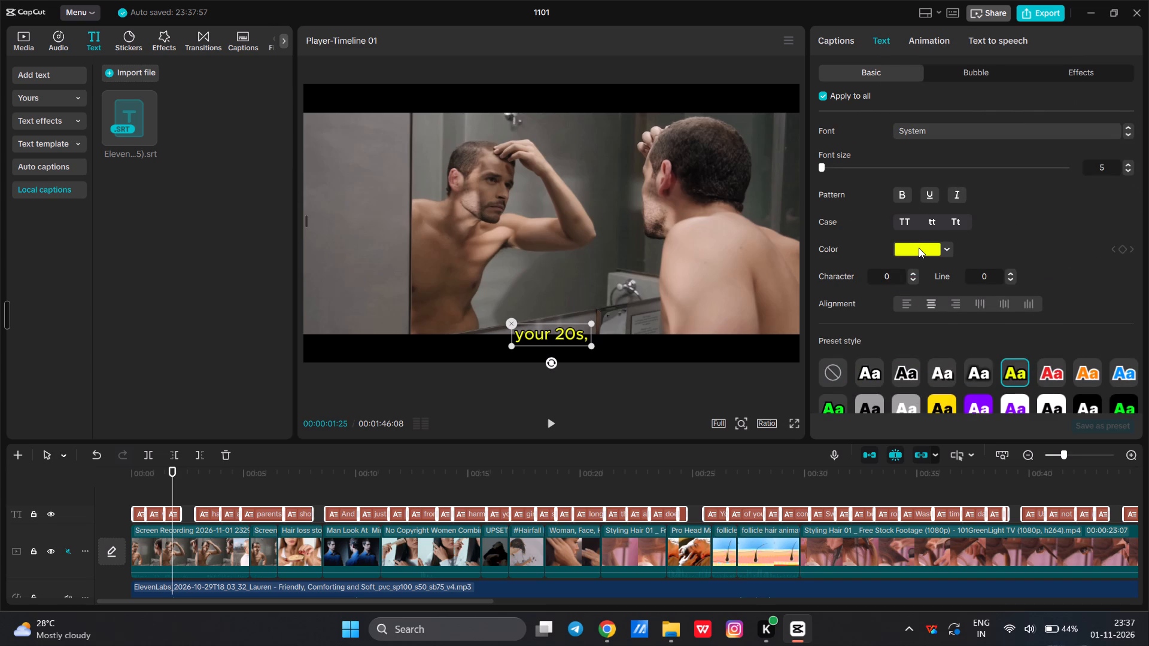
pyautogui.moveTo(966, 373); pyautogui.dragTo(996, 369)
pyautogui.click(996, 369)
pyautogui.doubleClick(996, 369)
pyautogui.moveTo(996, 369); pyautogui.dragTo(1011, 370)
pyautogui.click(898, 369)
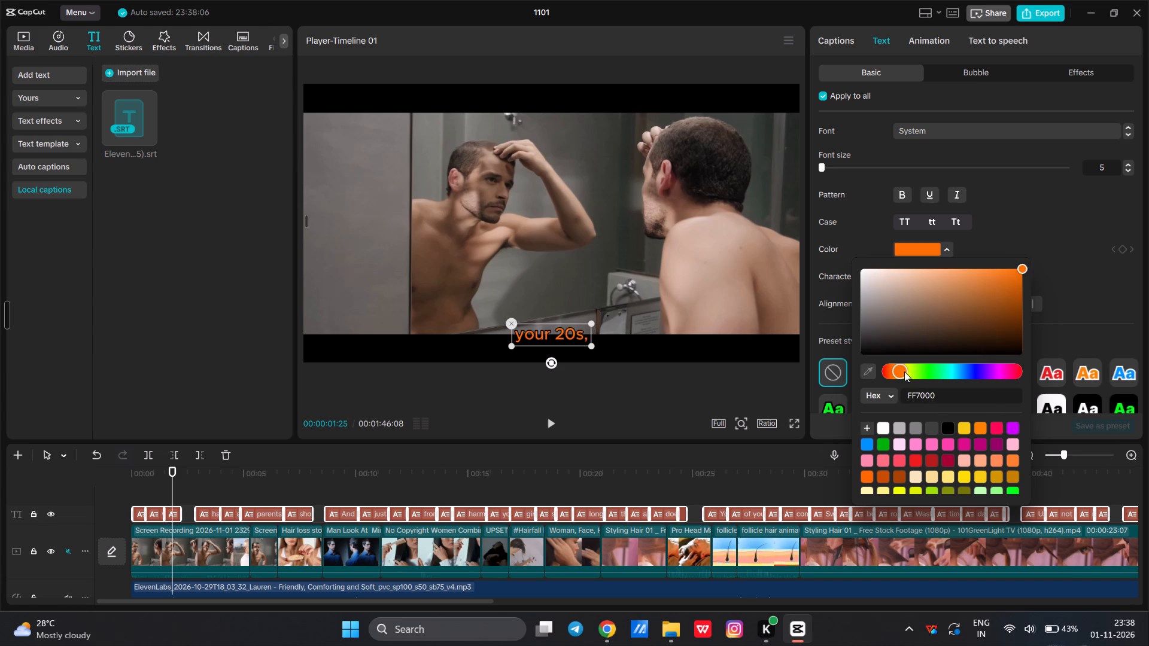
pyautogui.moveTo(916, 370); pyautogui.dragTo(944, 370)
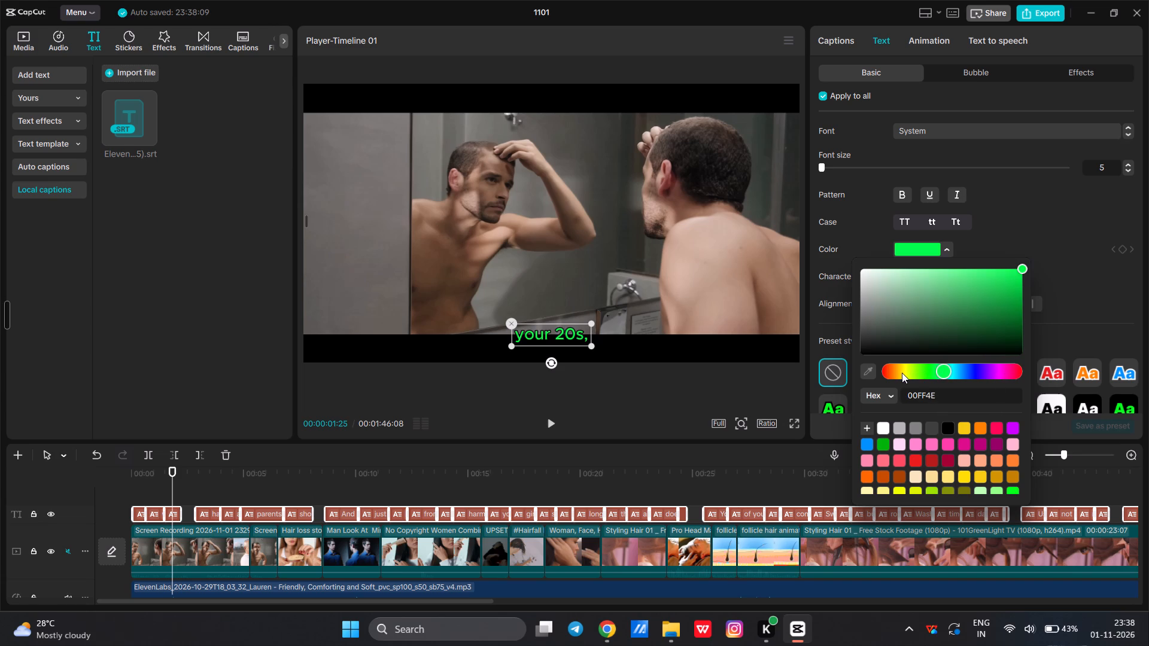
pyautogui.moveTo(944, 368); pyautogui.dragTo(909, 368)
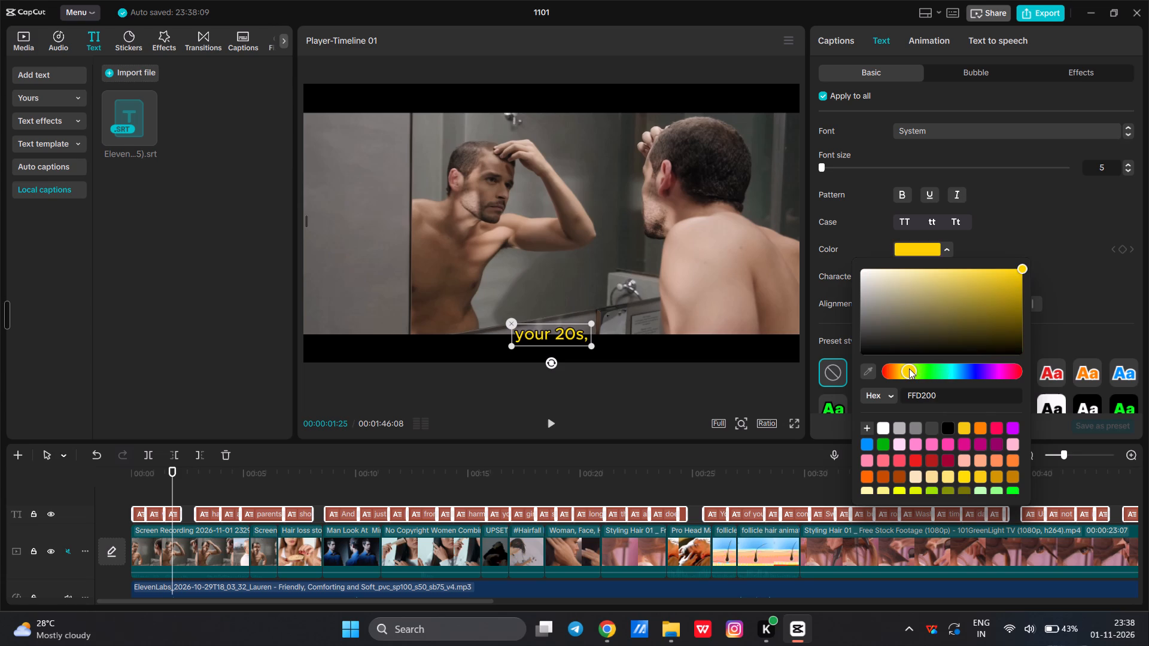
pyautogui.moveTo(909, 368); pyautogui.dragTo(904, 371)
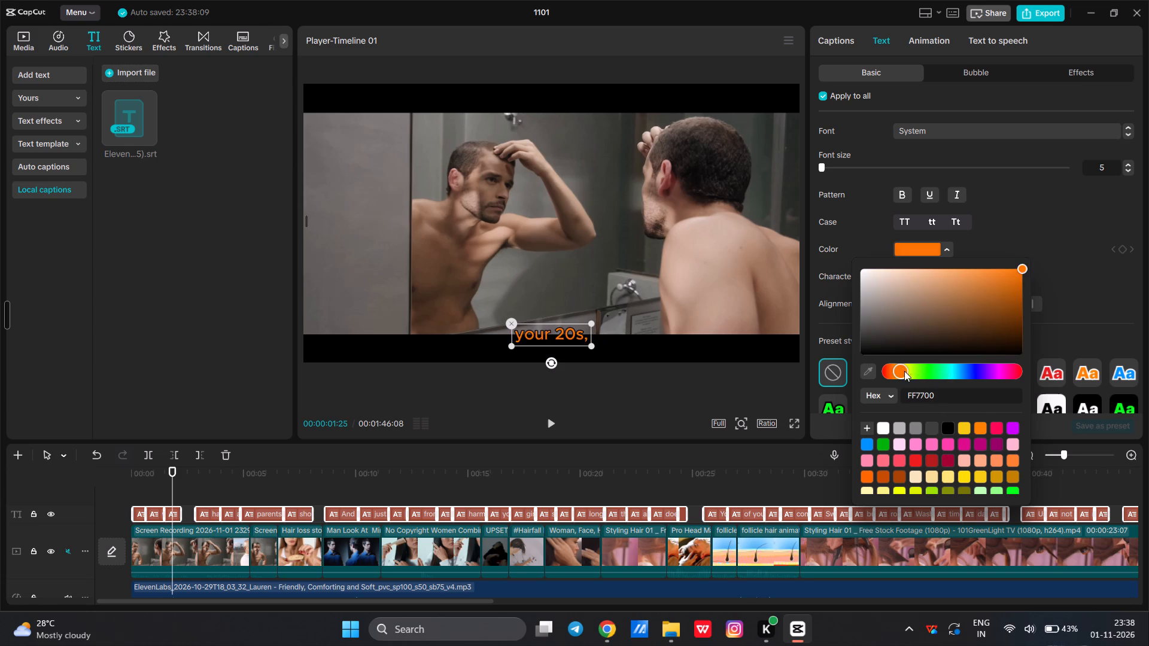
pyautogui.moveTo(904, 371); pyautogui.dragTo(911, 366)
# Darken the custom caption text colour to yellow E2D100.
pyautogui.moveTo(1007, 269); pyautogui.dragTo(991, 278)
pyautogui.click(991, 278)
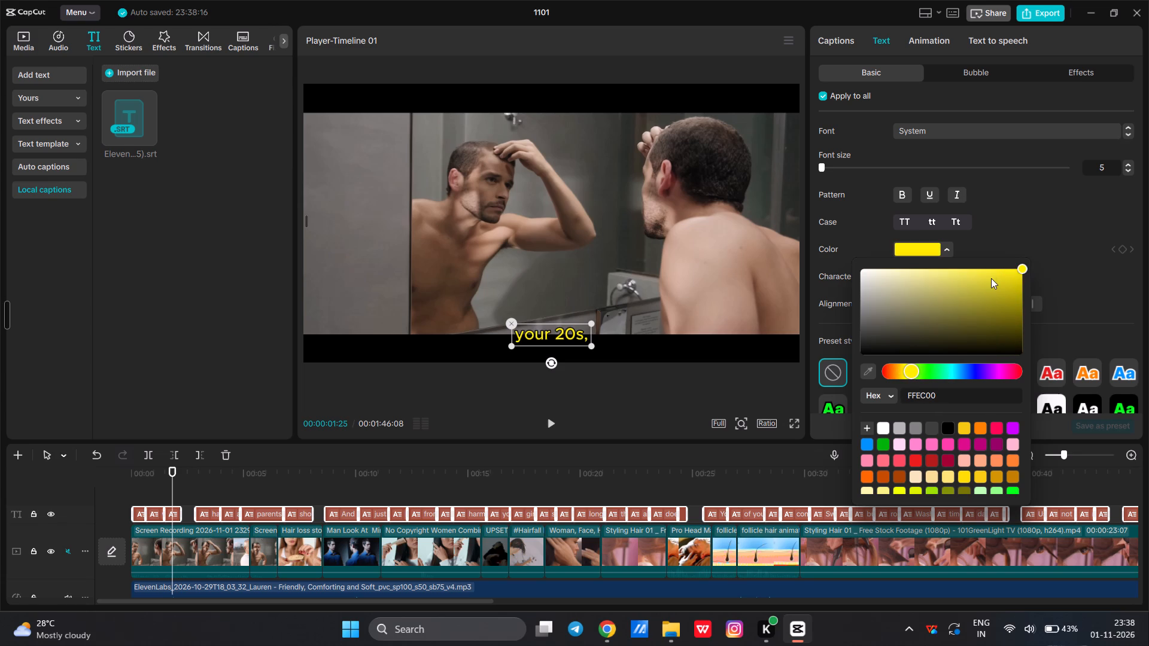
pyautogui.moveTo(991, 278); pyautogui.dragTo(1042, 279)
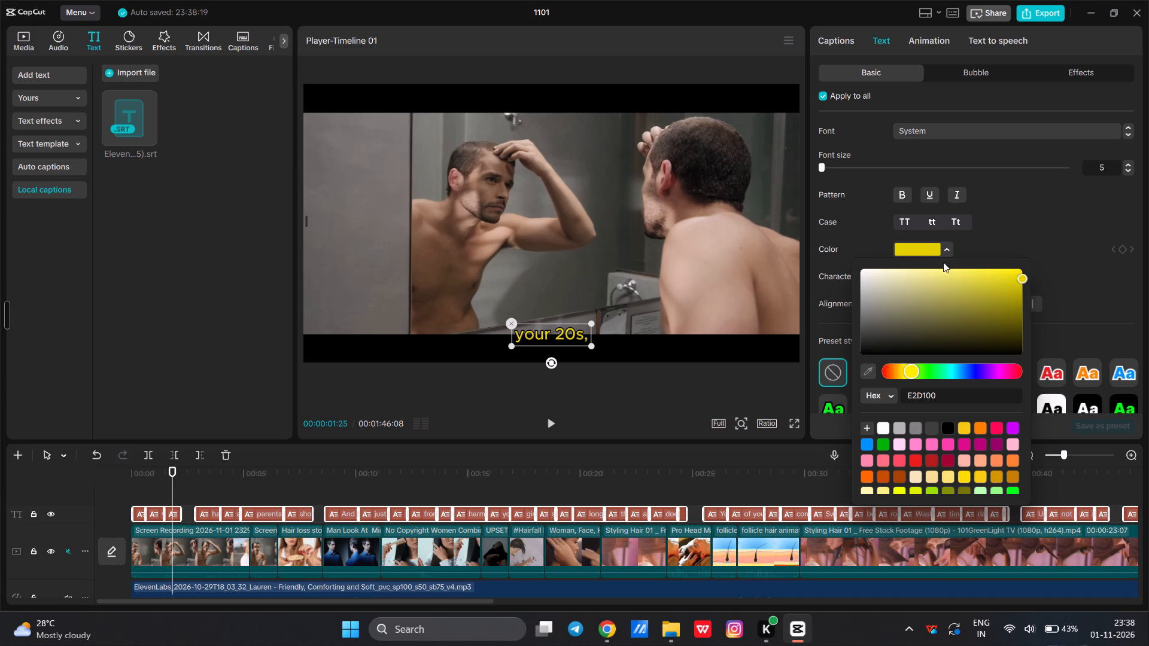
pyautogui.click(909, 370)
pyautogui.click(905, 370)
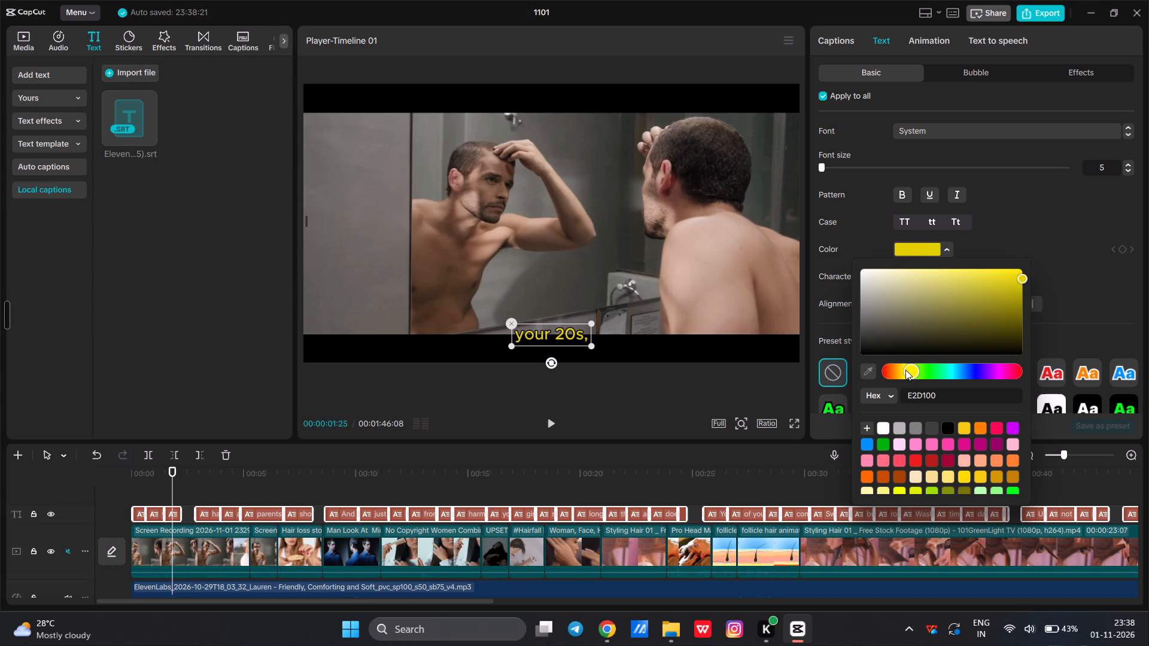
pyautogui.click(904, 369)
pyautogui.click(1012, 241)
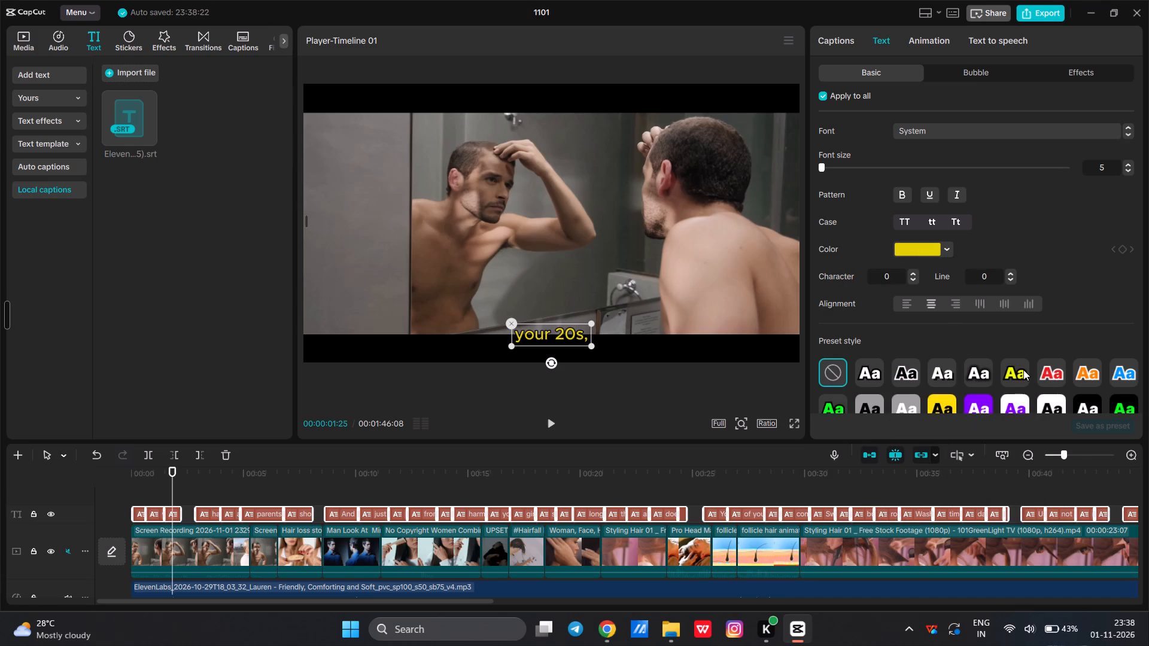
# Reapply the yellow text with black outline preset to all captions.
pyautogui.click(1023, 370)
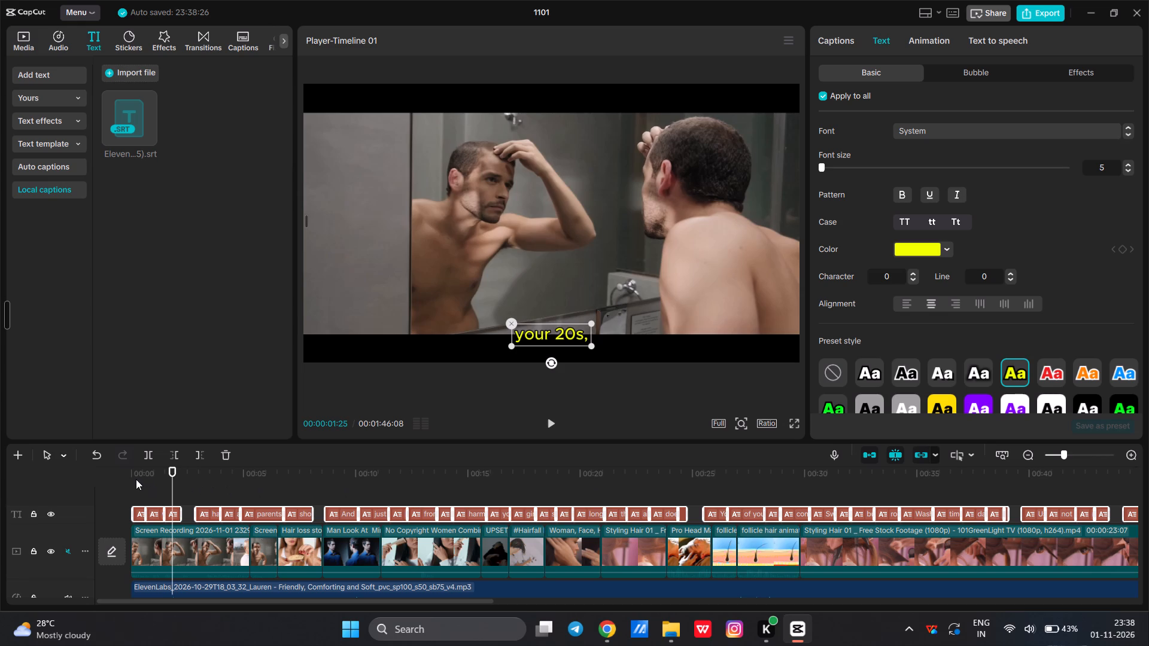
# Play back the opening of the timeline to check how the yellow outlined captions look over the footage.
pyautogui.click(136, 479)
pyautogui.press('space')
pyautogui.press('space')
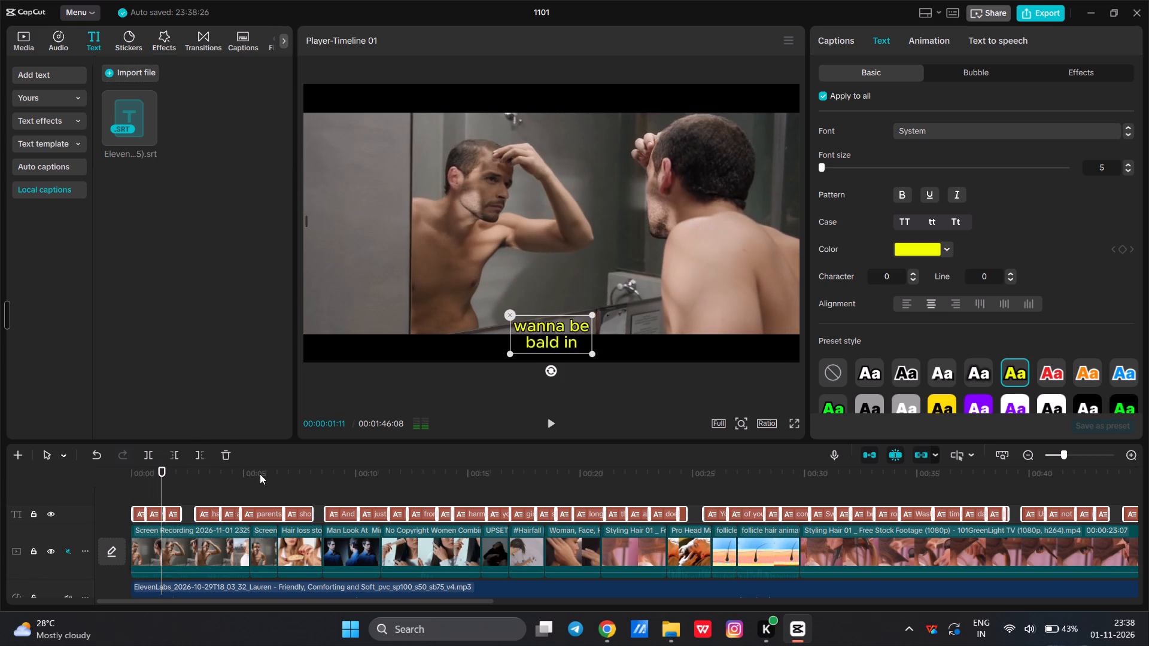
pyautogui.scroll(3, 795, 251)
pyautogui.scroll(3, 864, 230)
pyautogui.scroll(6, 861, 133)
pyautogui.press('space')
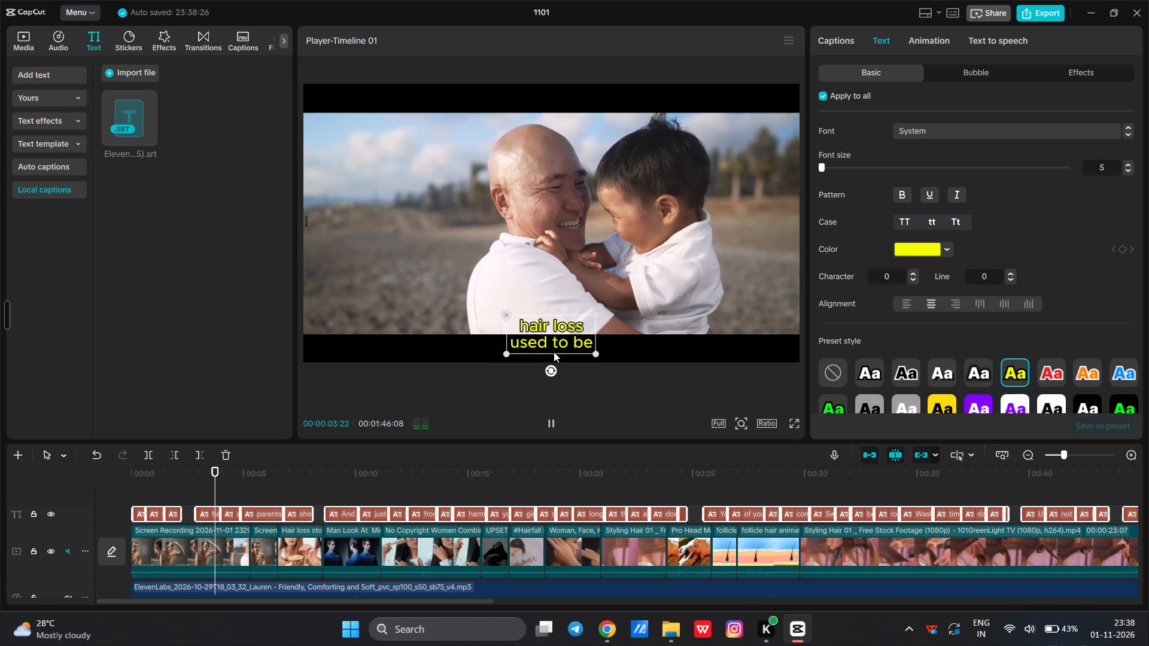
pyautogui.press('space')
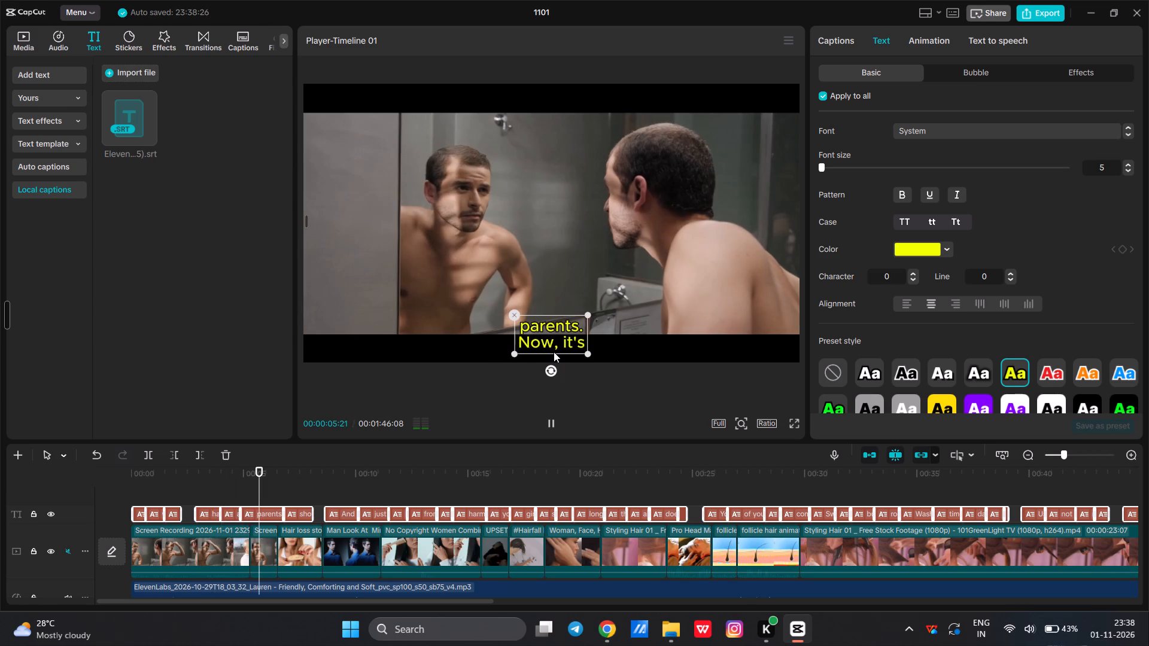
# Apply the white text with black outline preset to all captions and preview it on the following clips.
pyautogui.click(868, 374)
pyautogui.press('space')
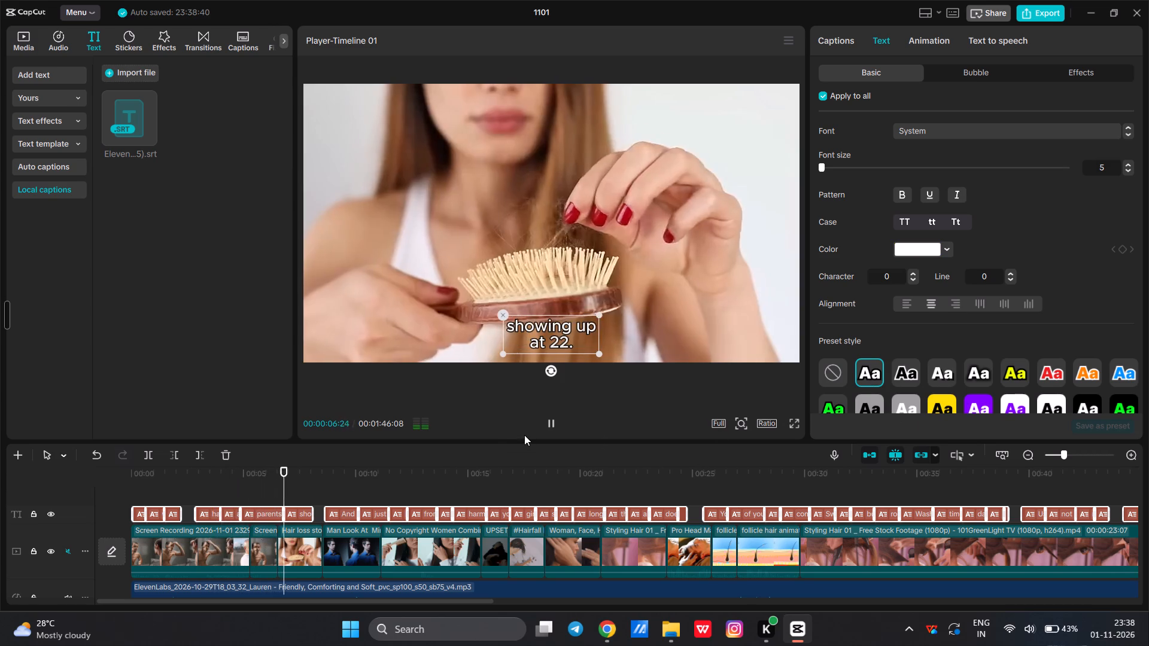
pyautogui.press('space')
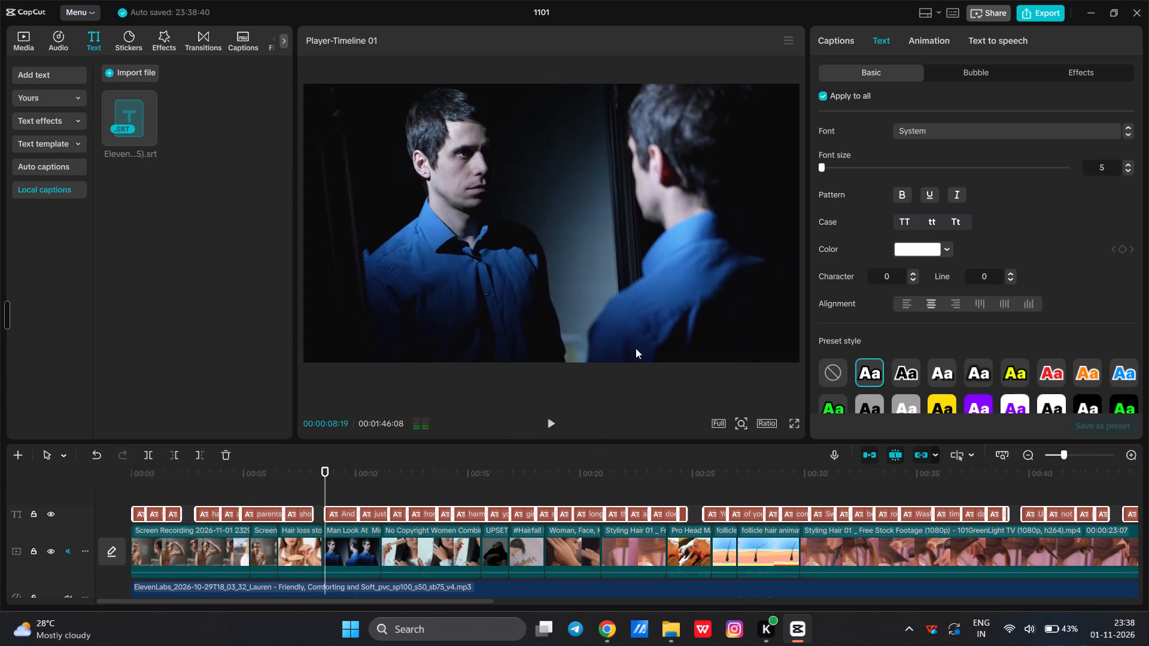
# Change the font of all captions from the system font to Academico.
pyautogui.click(918, 132)
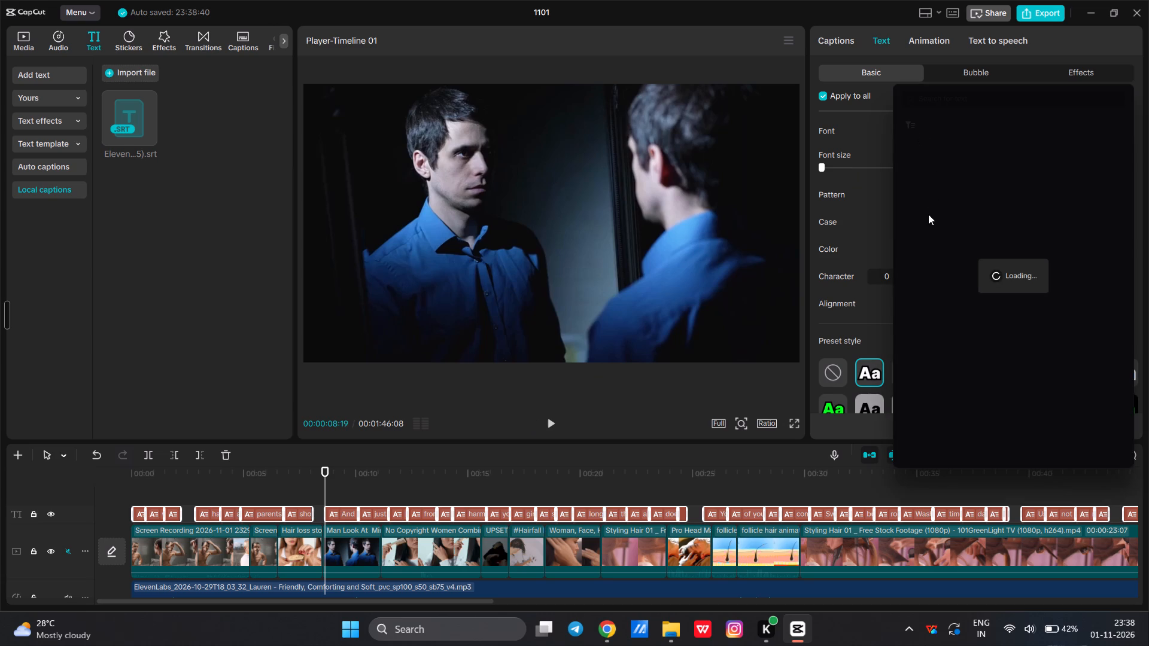
pyautogui.click(852, 124)
pyautogui.click(1127, 130)
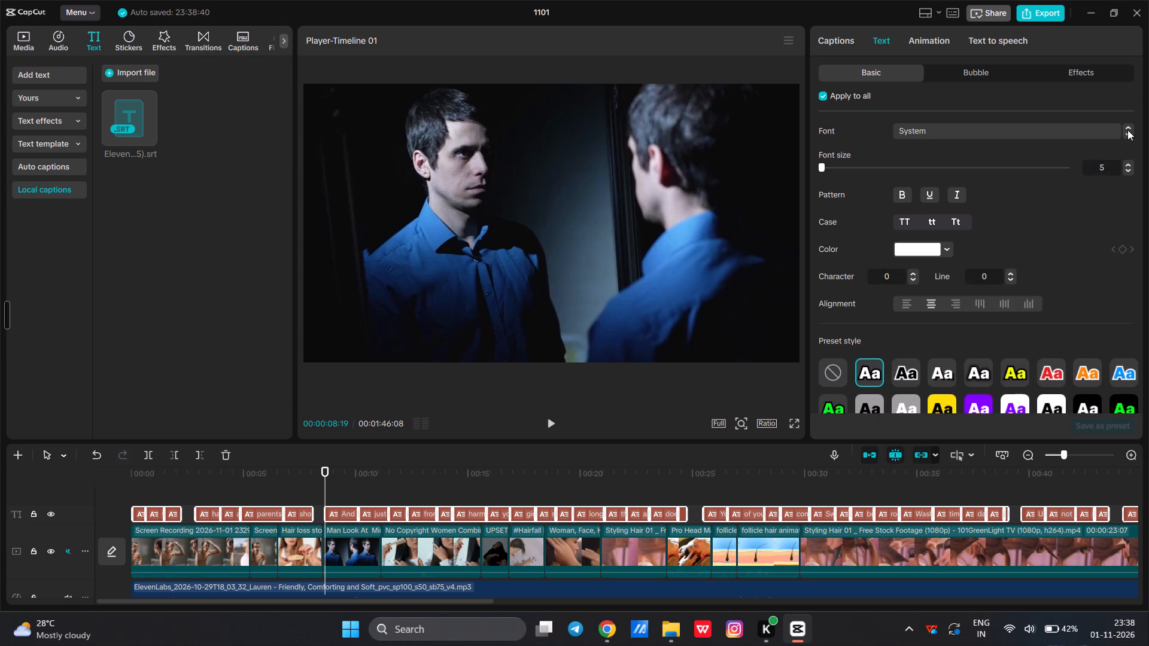
pyautogui.click(1127, 134)
pyautogui.click(1024, 134)
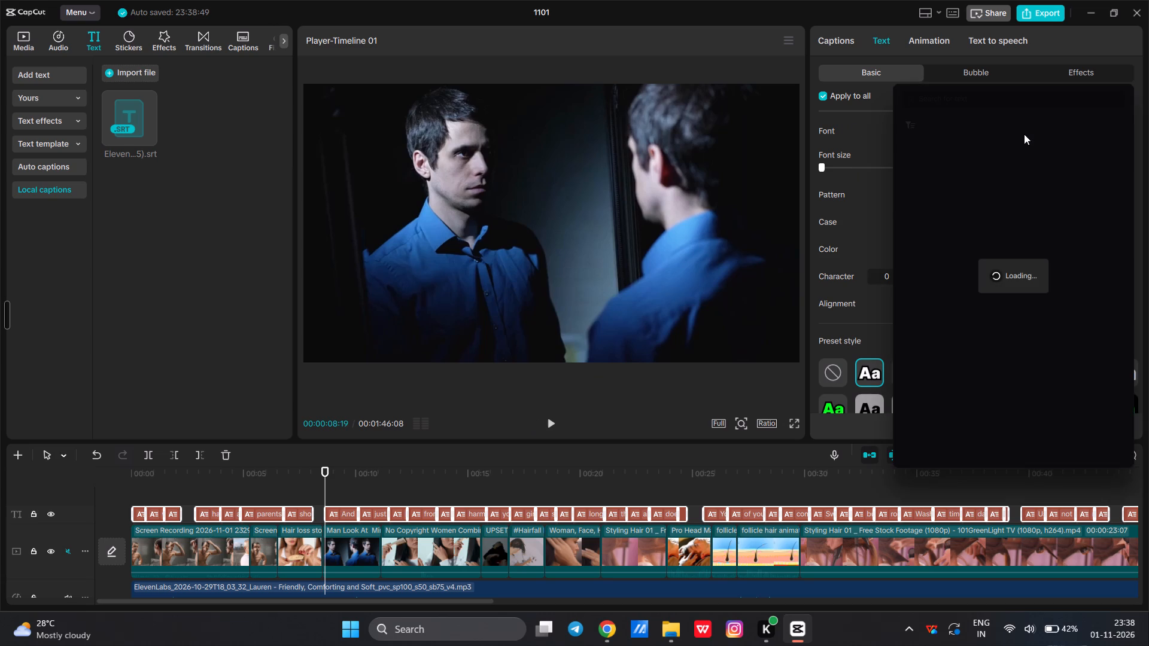
pyautogui.click(867, 205)
pyautogui.scroll(3, 867, 205)
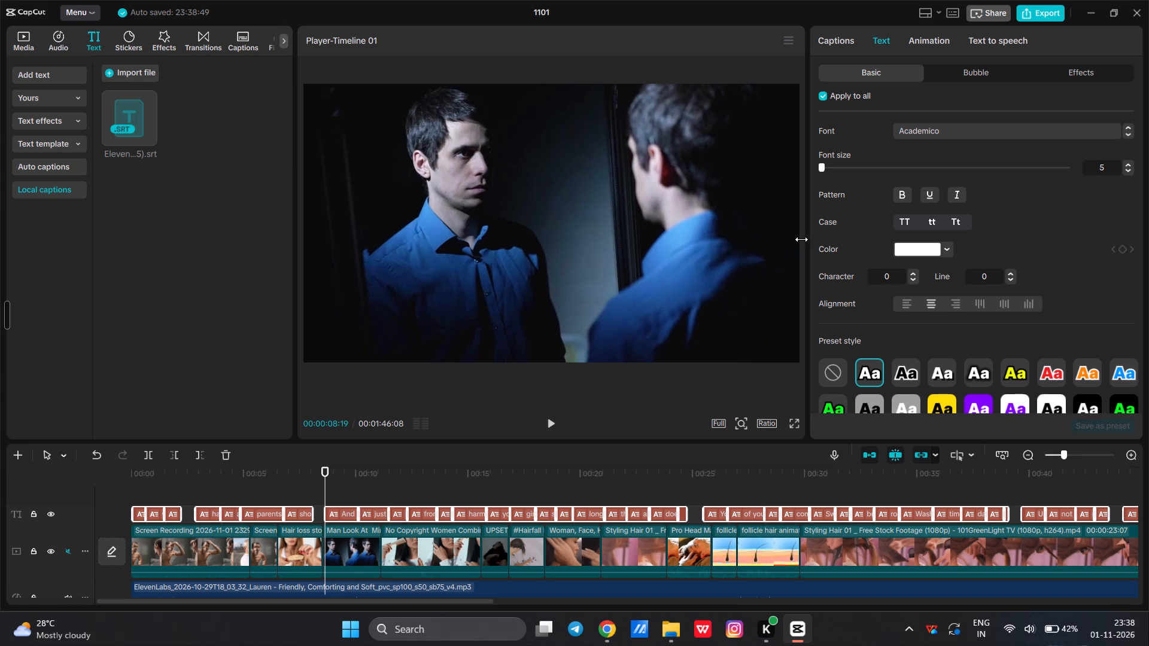
pyautogui.click(970, 133)
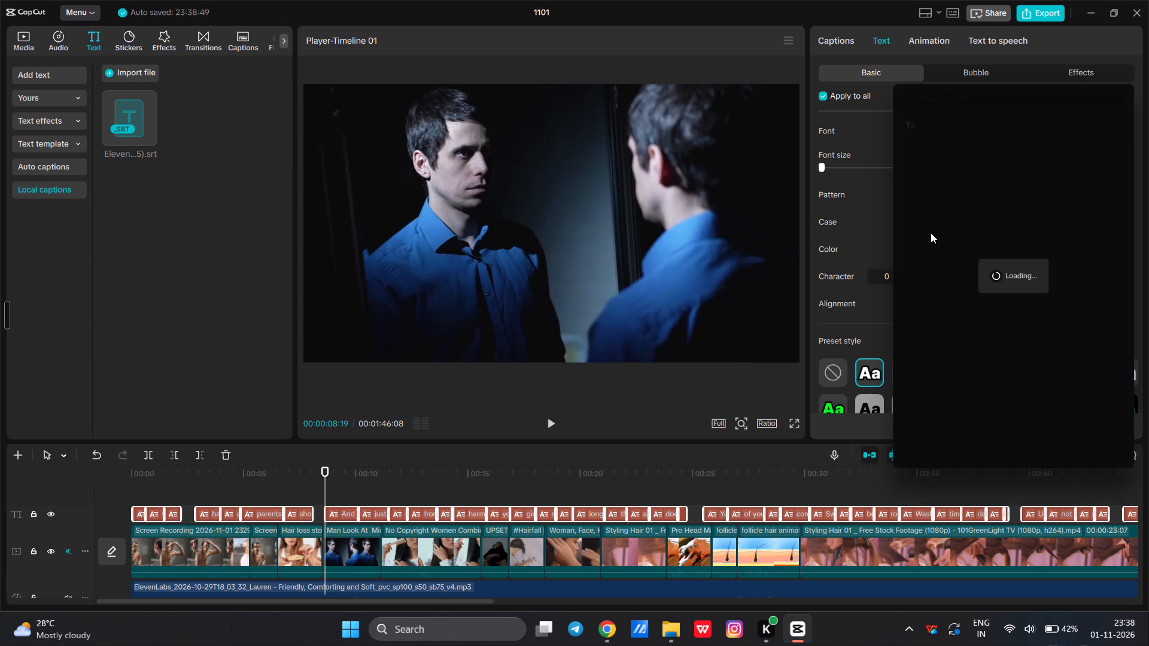
pyautogui.press('space')
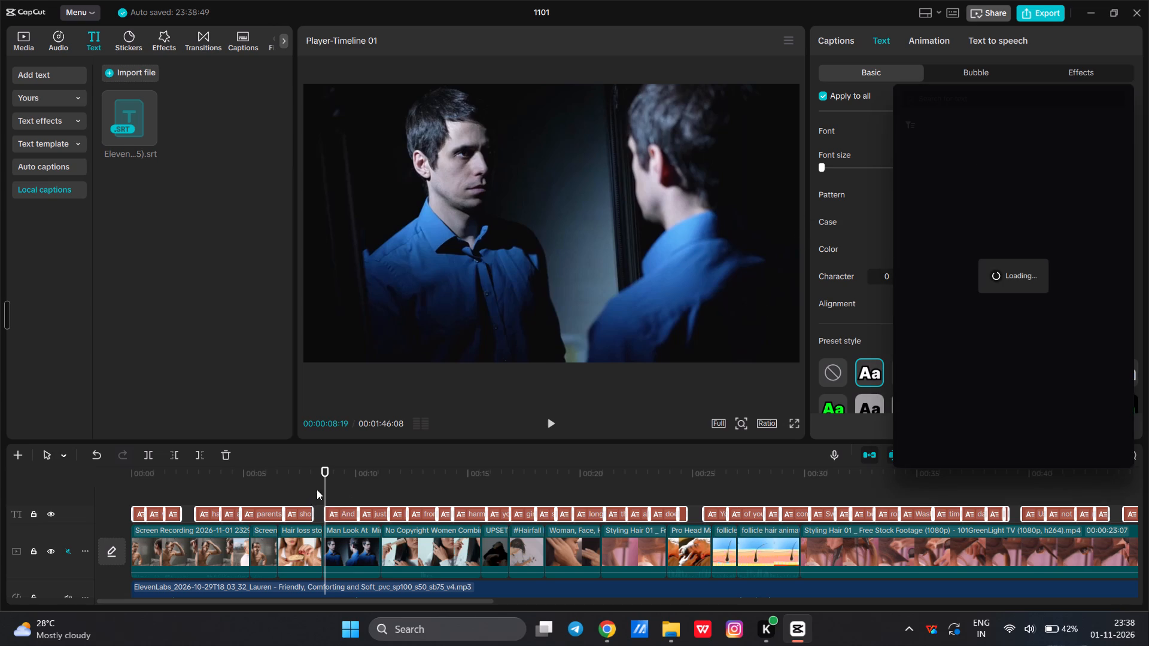
pyautogui.click(348, 492)
# Play the timeline from about 8 seconds through the hair-drying footage to review the restyled captions.
pyautogui.click(326, 483)
pyautogui.press('space')
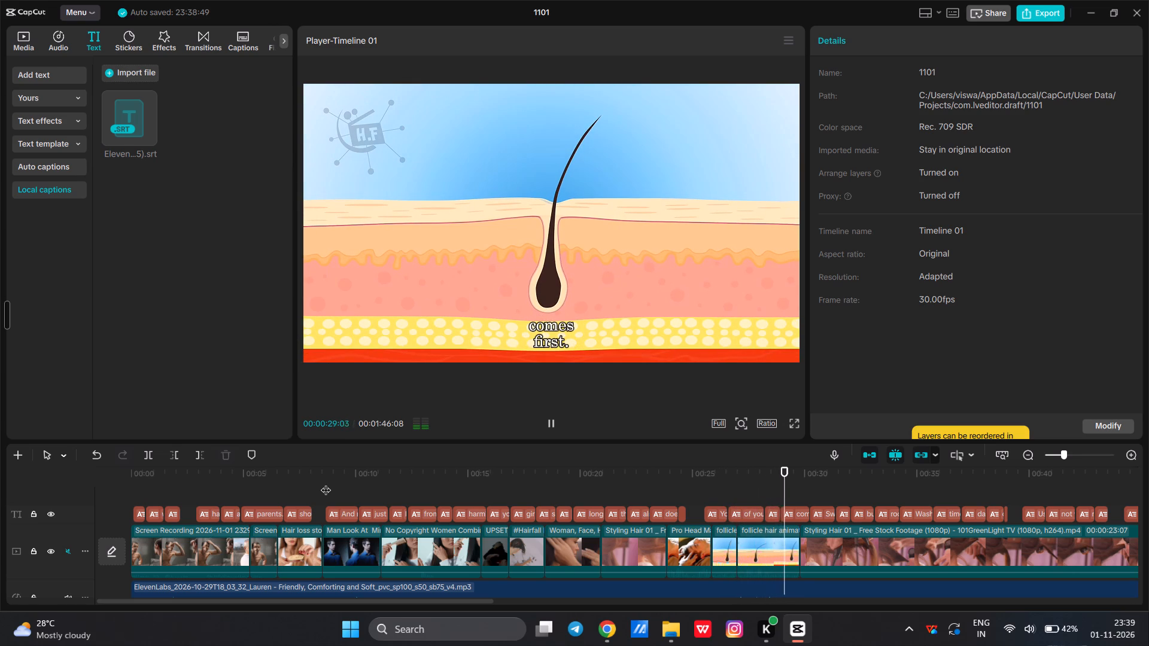
pyautogui.press('space')
pyautogui.press('space')
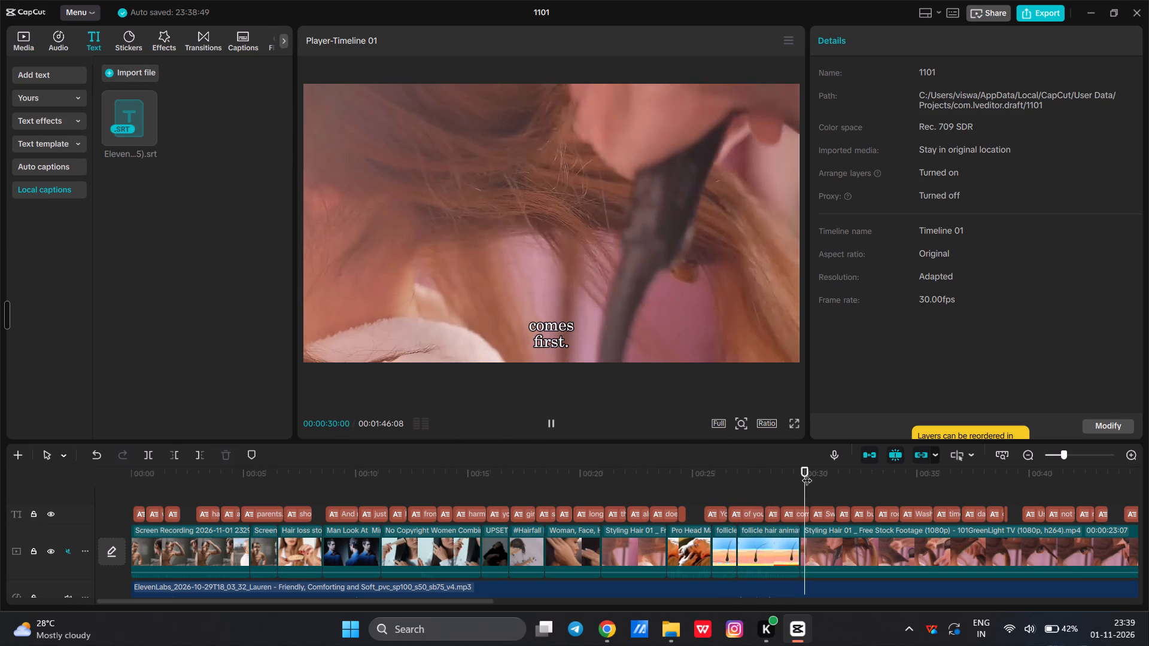
pyautogui.press('space')
pyautogui.press('space')
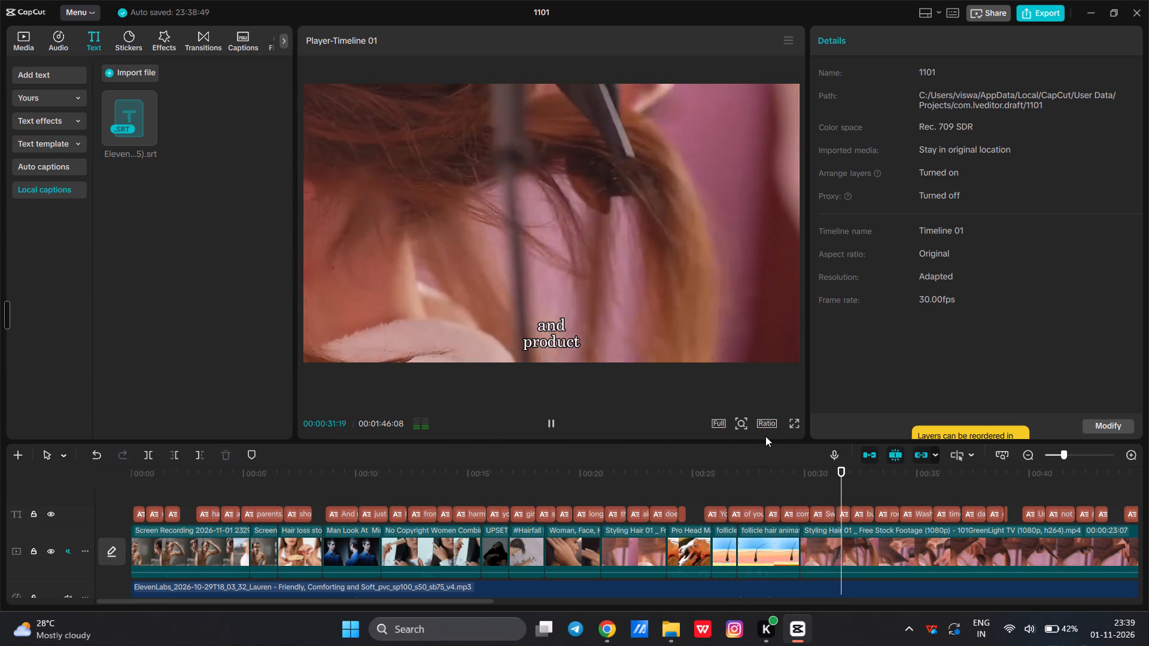
pyautogui.press('space')
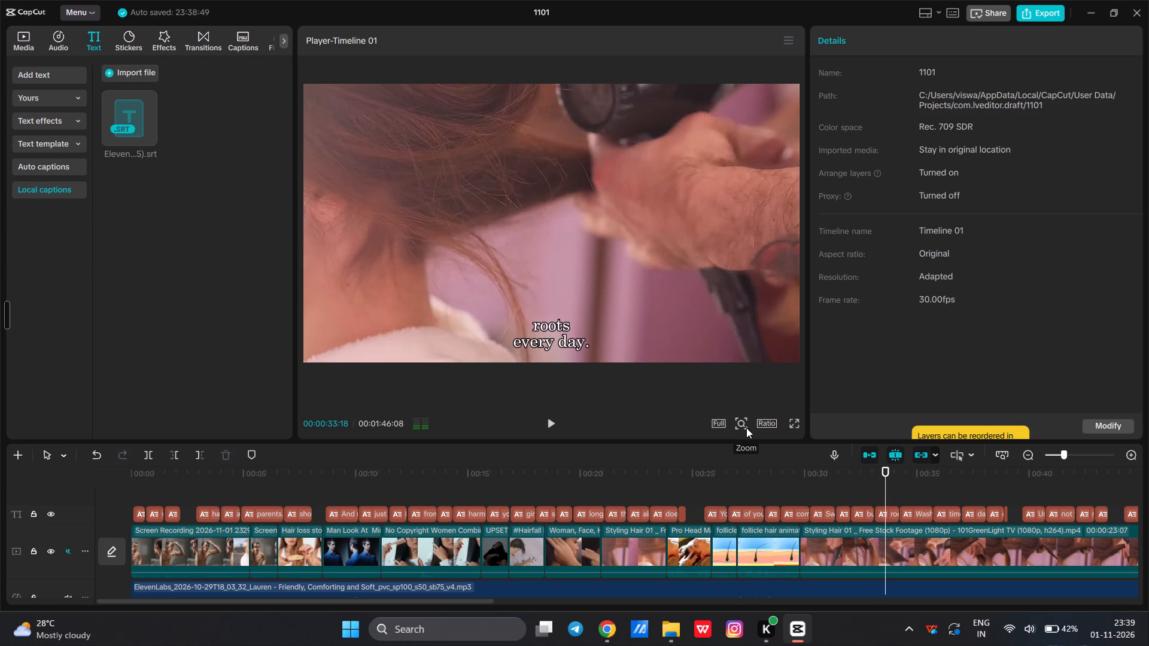
pyautogui.press('space')
pyautogui.press('space')
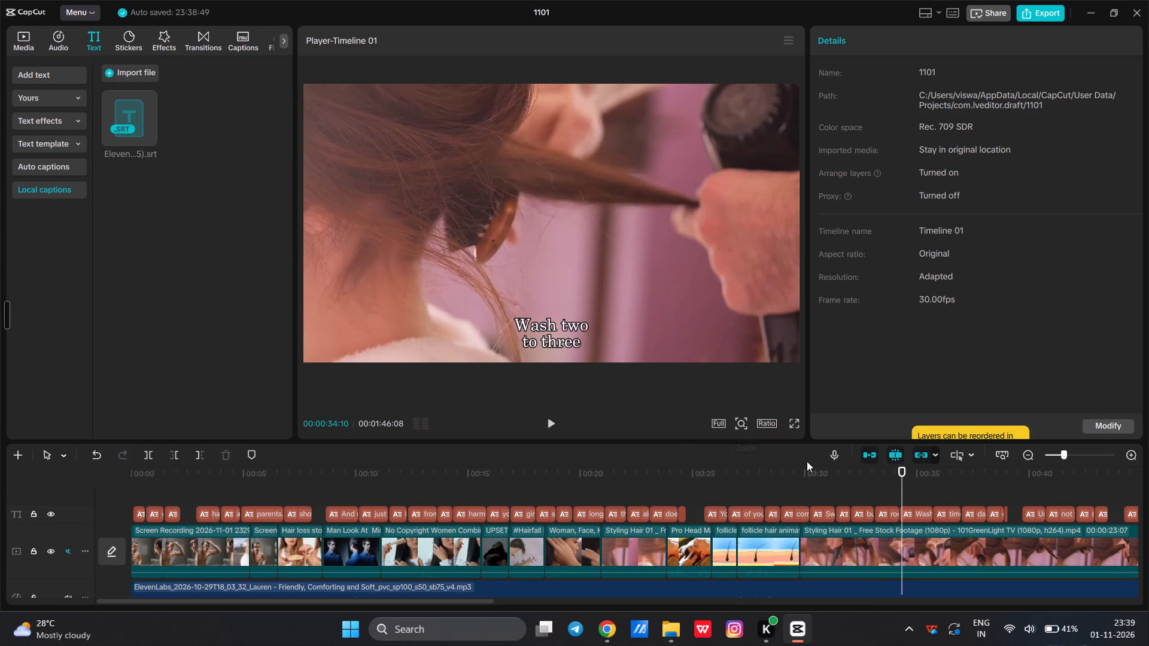
# Export the video as 1101 in 480P, lower bit rate, HEVC mp4 at 30fps, without sharing it.
pyautogui.click(1050, 8)
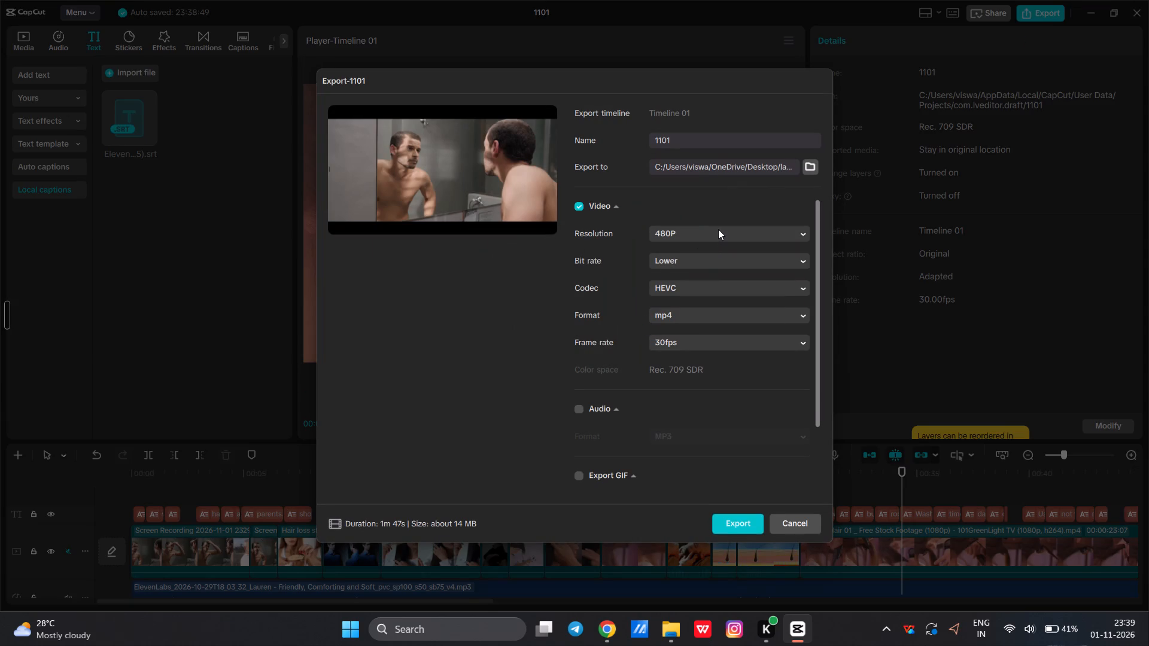
pyautogui.click(718, 227)
pyautogui.click(724, 234)
pyautogui.click(728, 524)
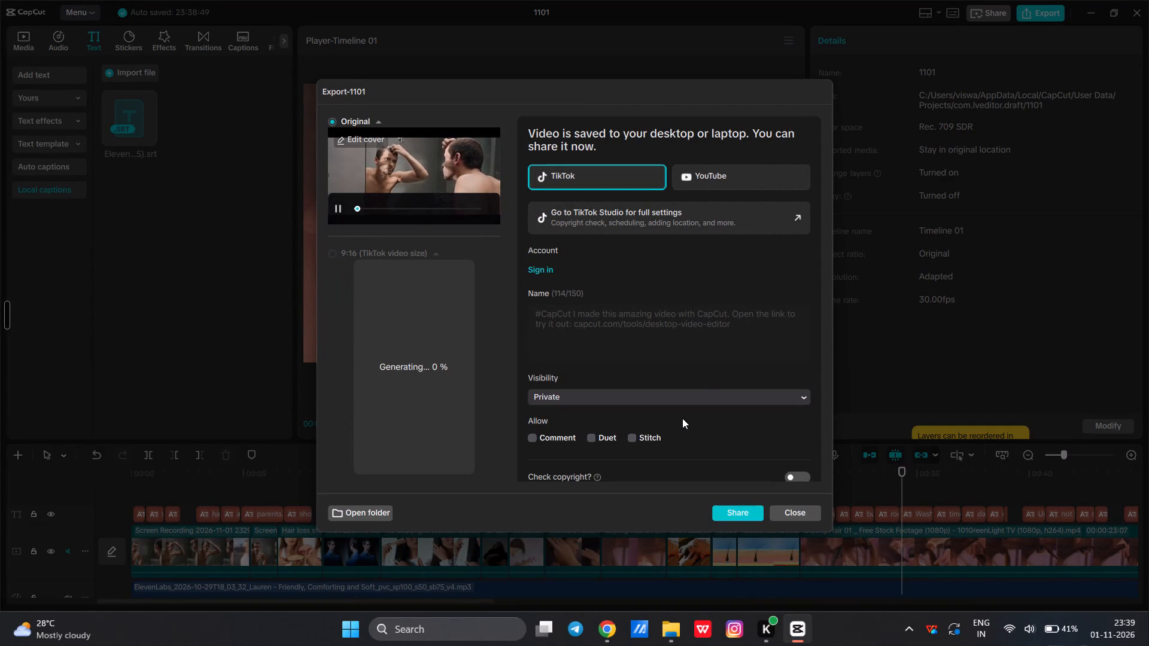
pyautogui.click(784, 507)
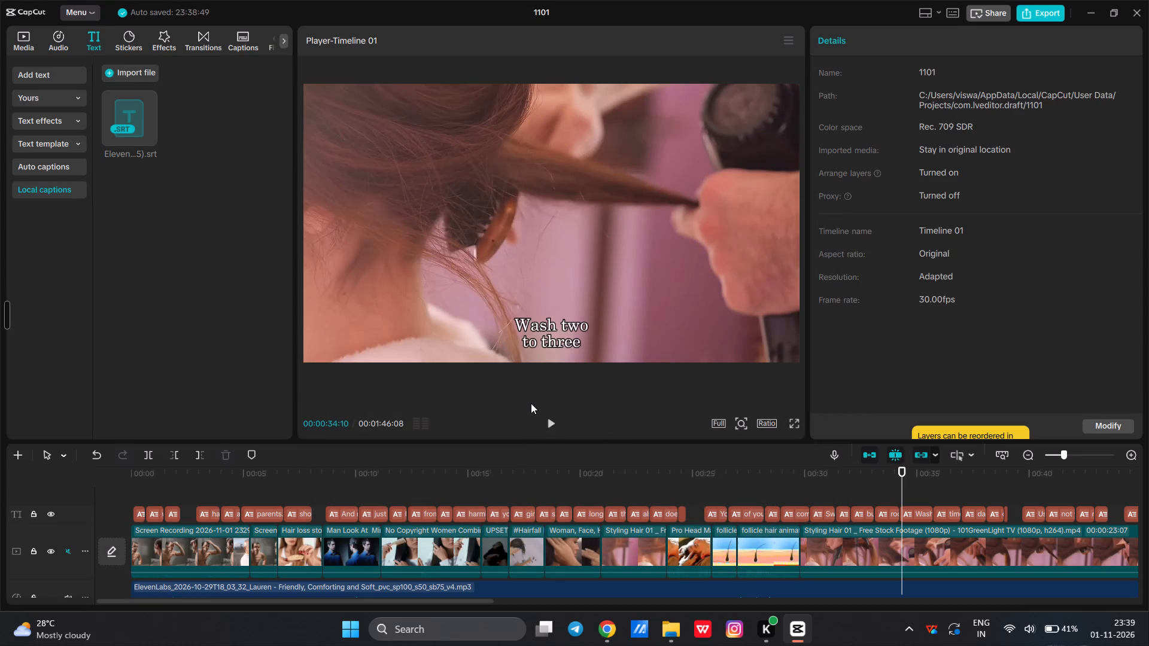